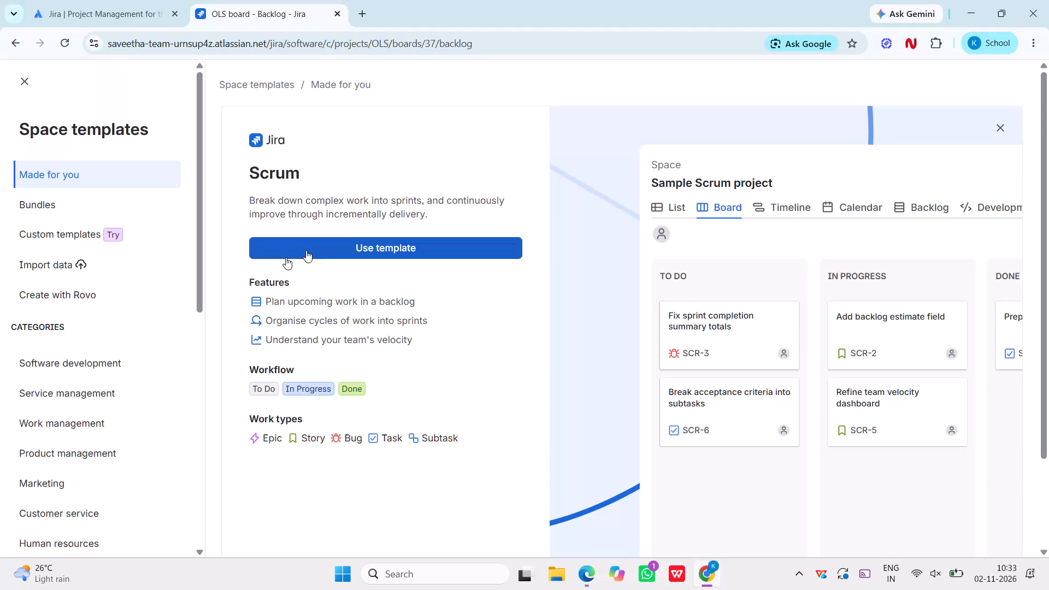
Start a new space from the Scrum template, naming it "online learning system2" and making it team-managed.
{"action": "left_click", "coordinate": [321, 245]}
{"action": "left_click", "coordinate": [239, 215]}
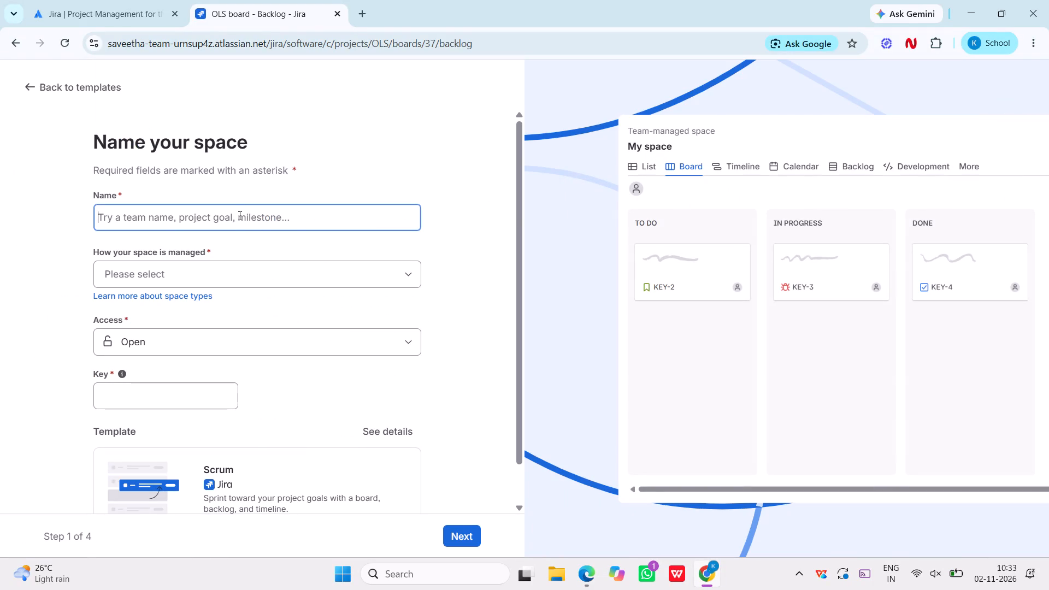
{"action": "left_click", "coordinate": [234, 305]}
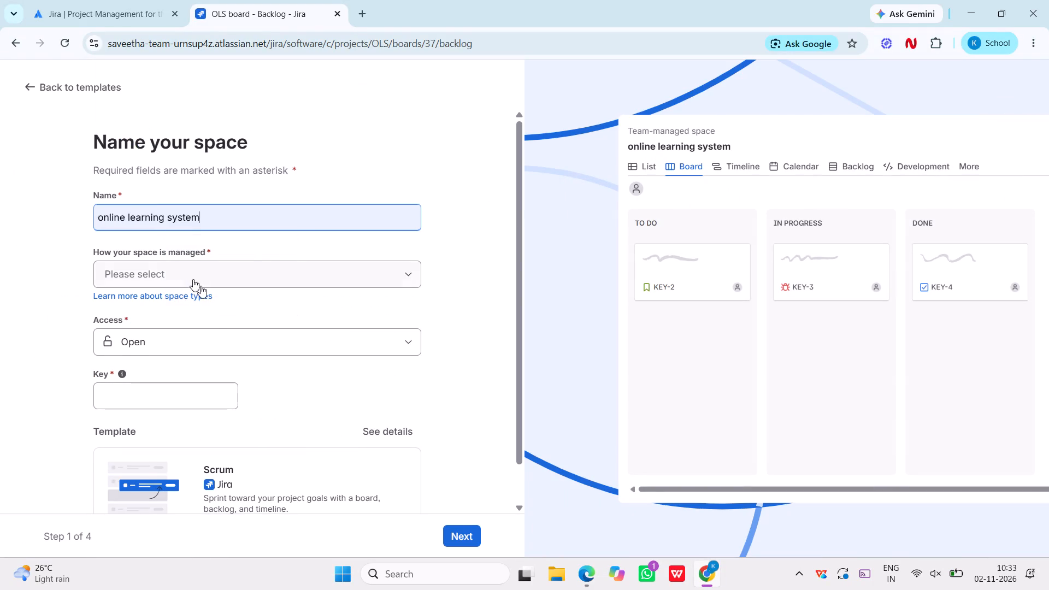
{"action": "left_click", "coordinate": [190, 273]}
{"action": "left_click", "coordinate": [207, 213]}
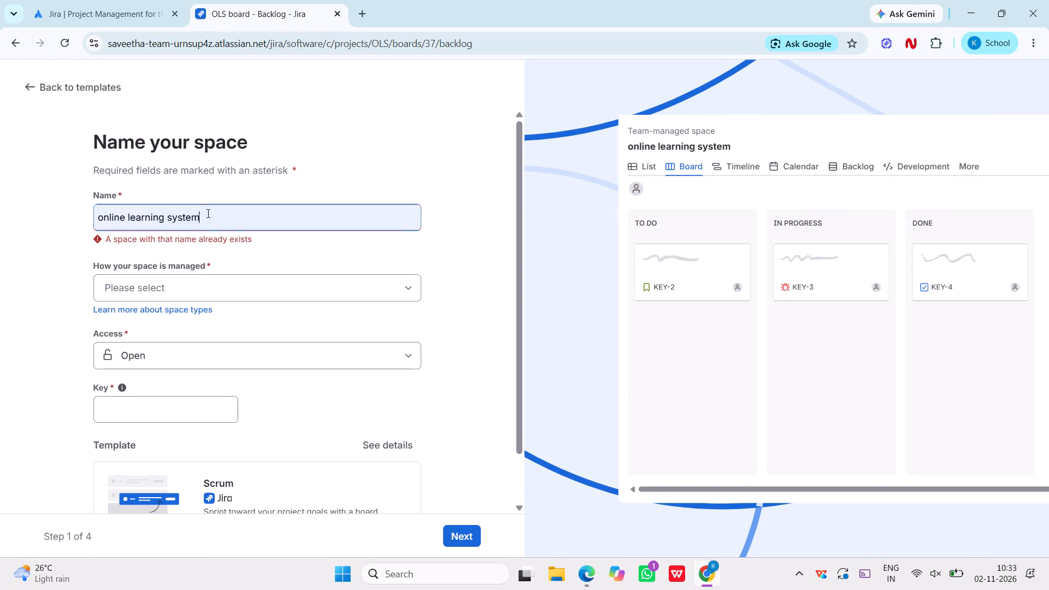
{"action": "key", "text": "2"}
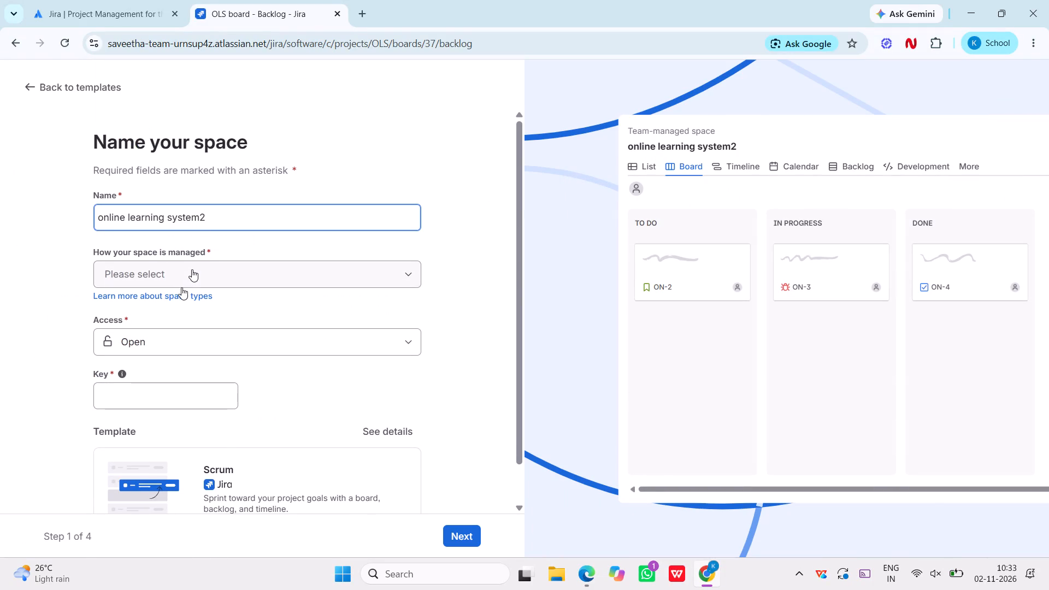
{"action": "left_click", "coordinate": [199, 271]}
{"action": "left_click", "coordinate": [187, 331]}
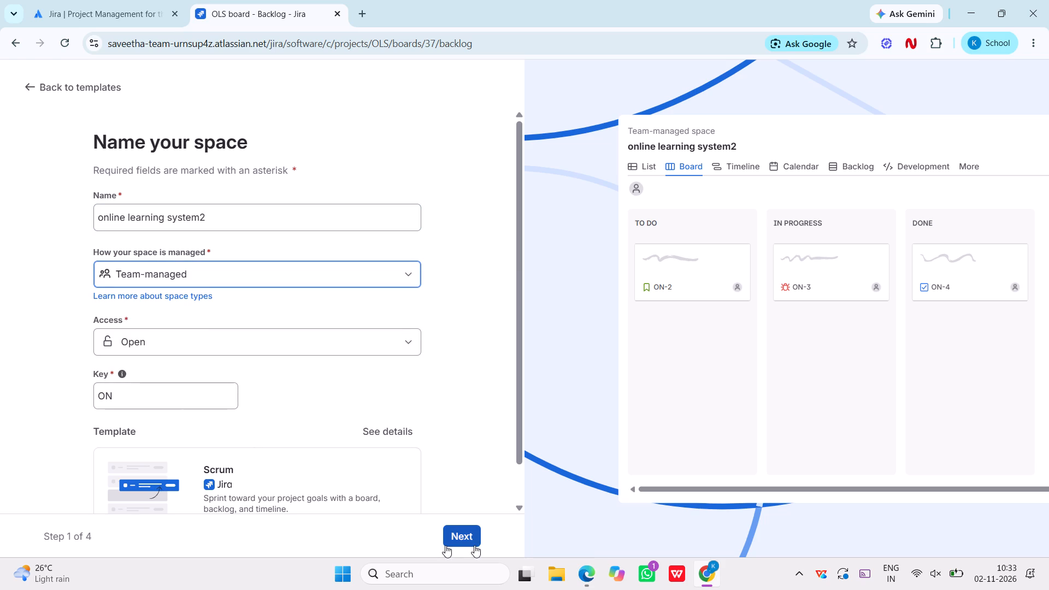
Complete the remaining space setup stages without adding agents or inviting anyone, and dismiss the creation notification.
{"action": "left_click", "coordinate": [467, 536]}
{"action": "left_click", "coordinate": [467, 536]}
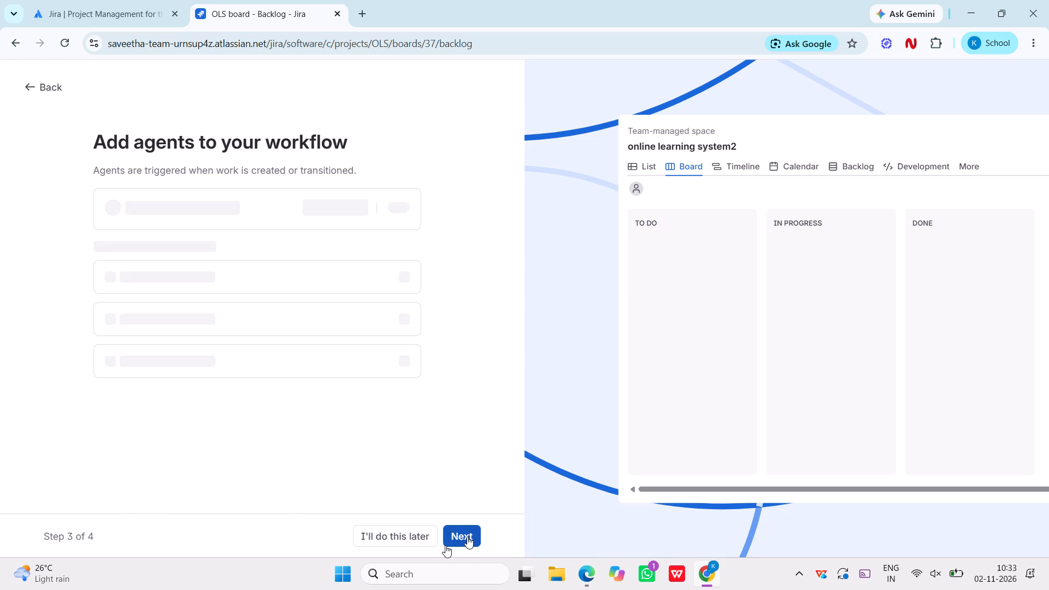
{"action": "left_click", "coordinate": [467, 536]}
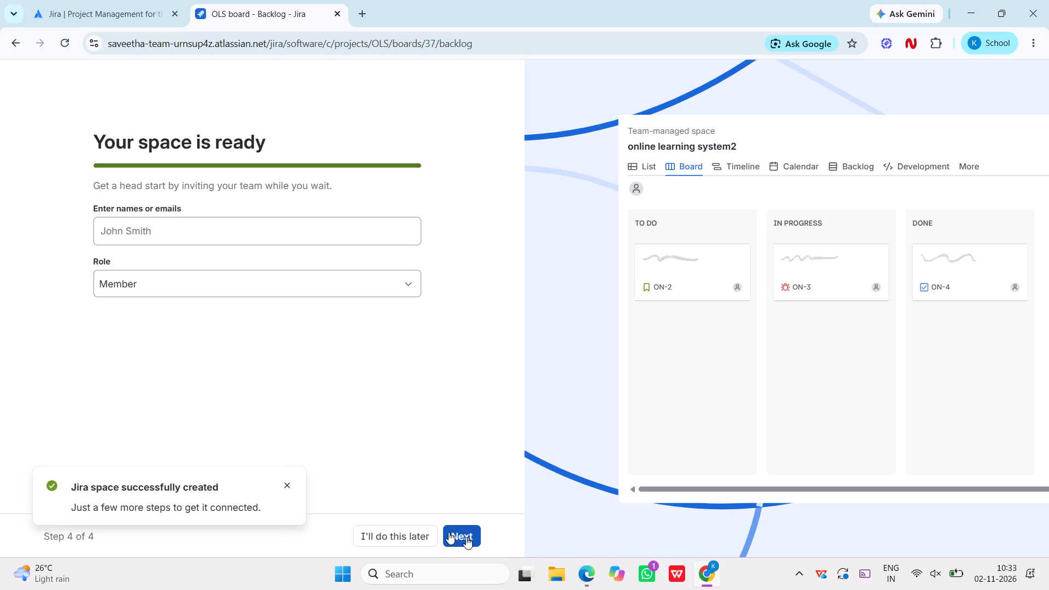
{"action": "left_click", "coordinate": [449, 532]}
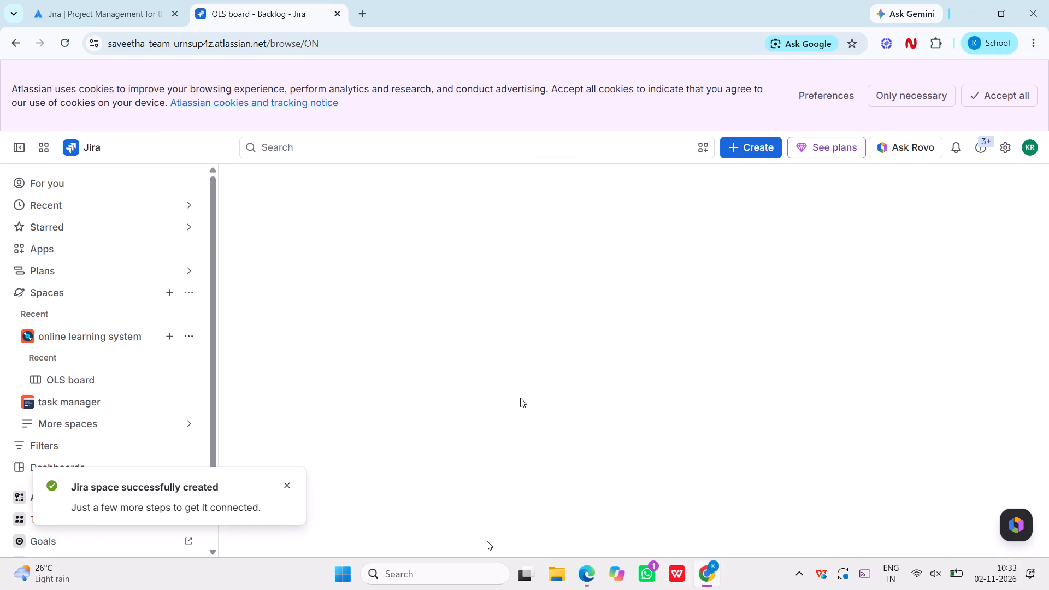
{"action": "scroll", "coordinate": [520, 398], "scroll_direction": "down", "scroll_amount": 1}
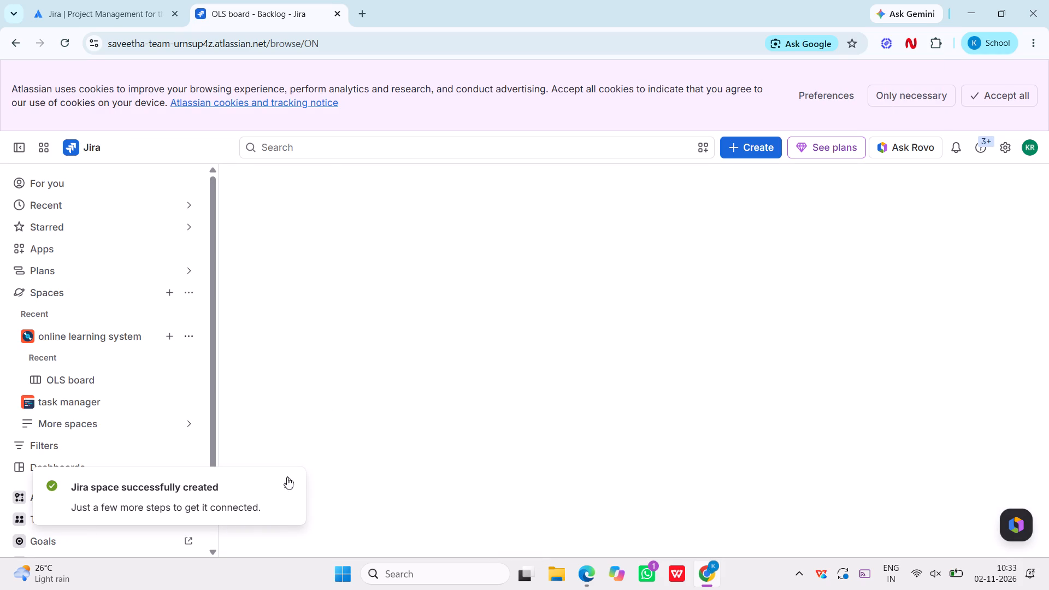
{"action": "left_click", "coordinate": [285, 481]}
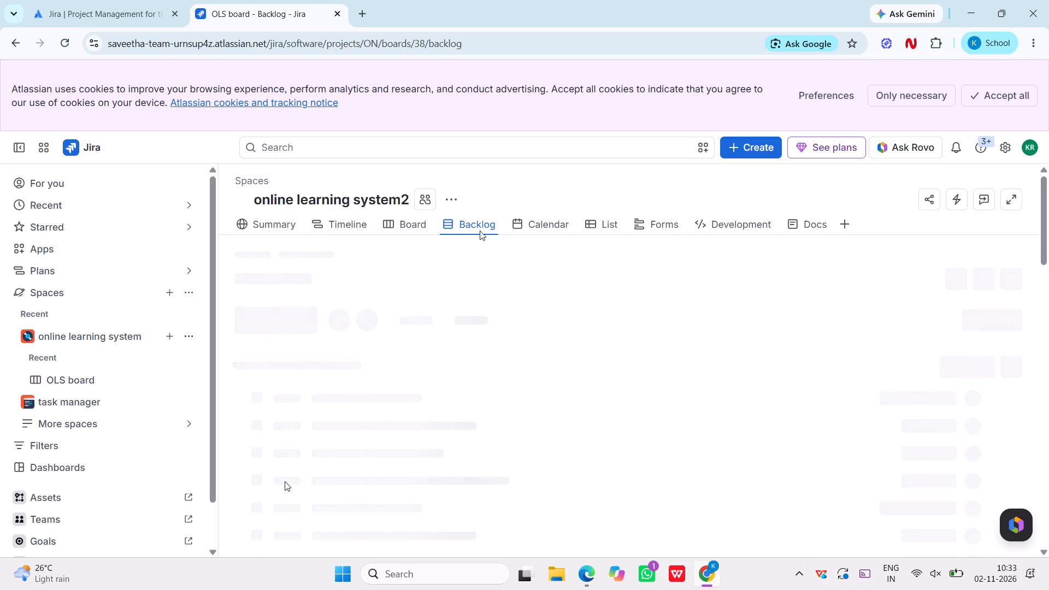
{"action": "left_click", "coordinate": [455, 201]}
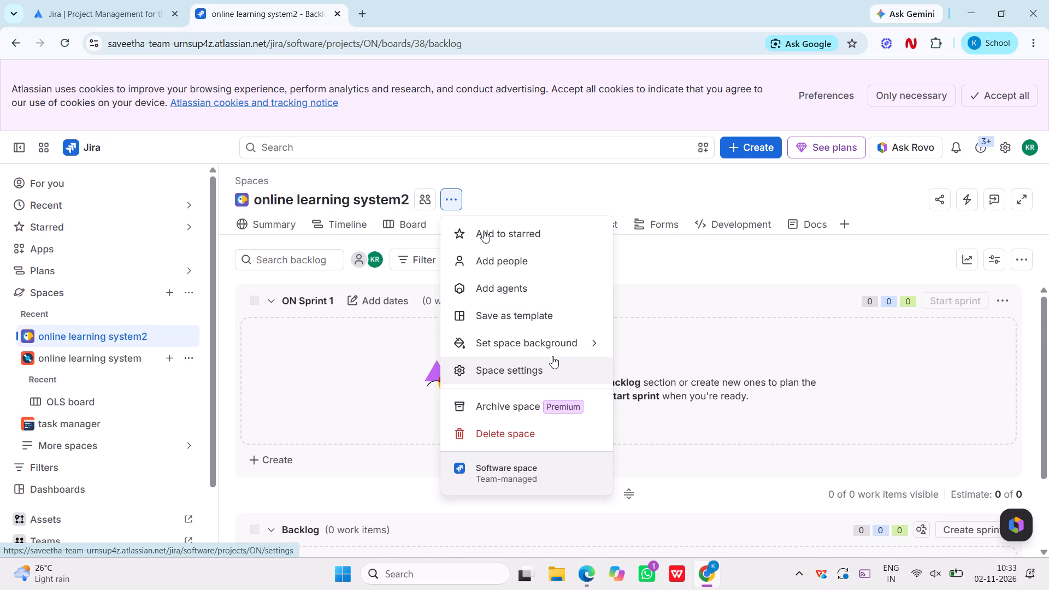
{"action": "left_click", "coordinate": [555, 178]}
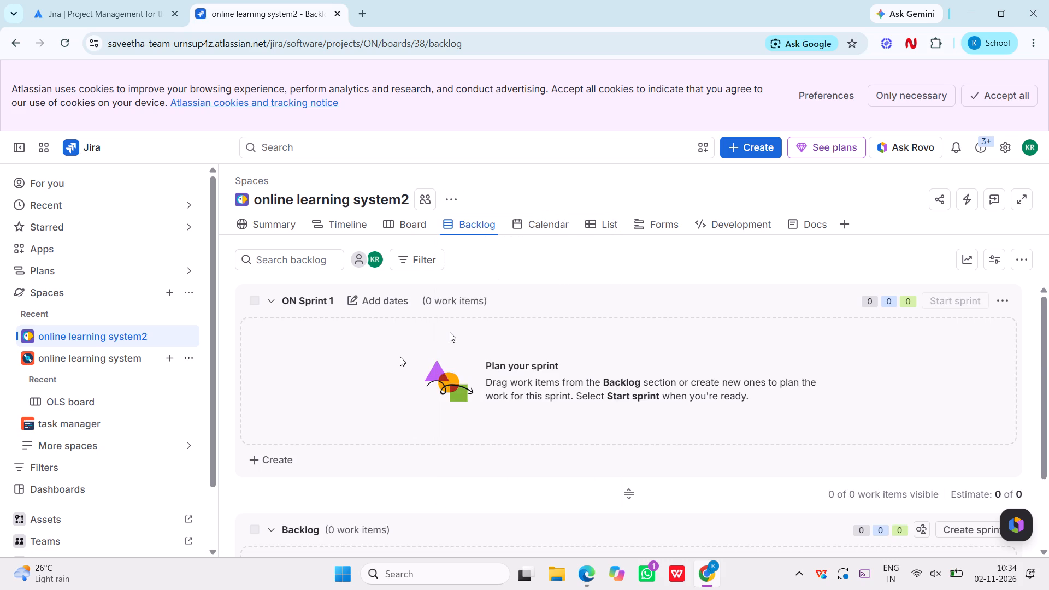
Add three stories to the backlog named "courser", "video" and "quizzes".
{"action": "scroll", "coordinate": [398, 356], "scroll_direction": "down", "scroll_amount": 2}
{"action": "left_click", "coordinate": [280, 491]}
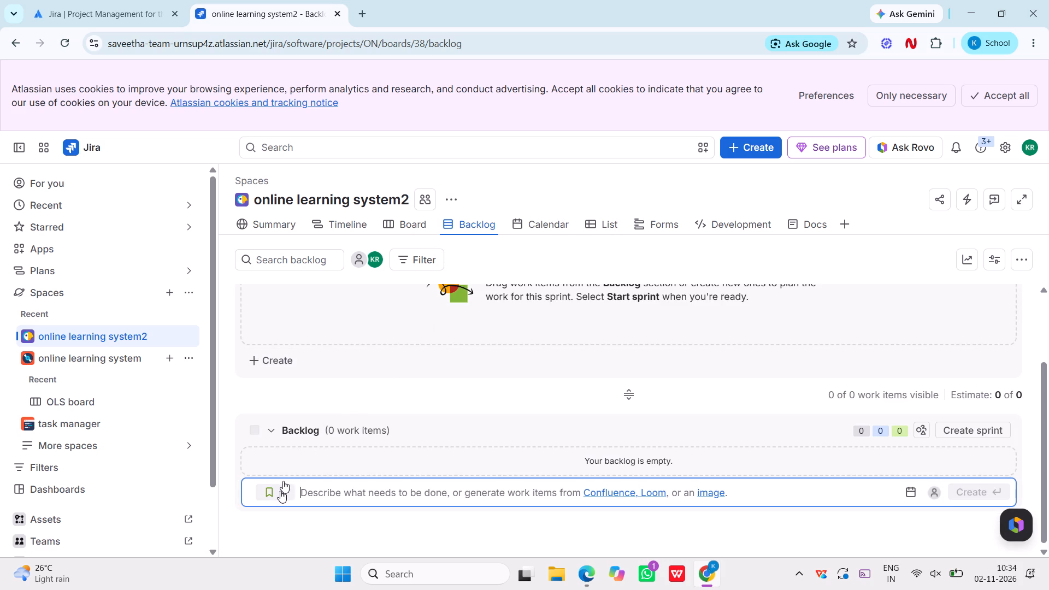
{"action": "type", "text": "courser"}
{"action": "key", "text": "Return"}
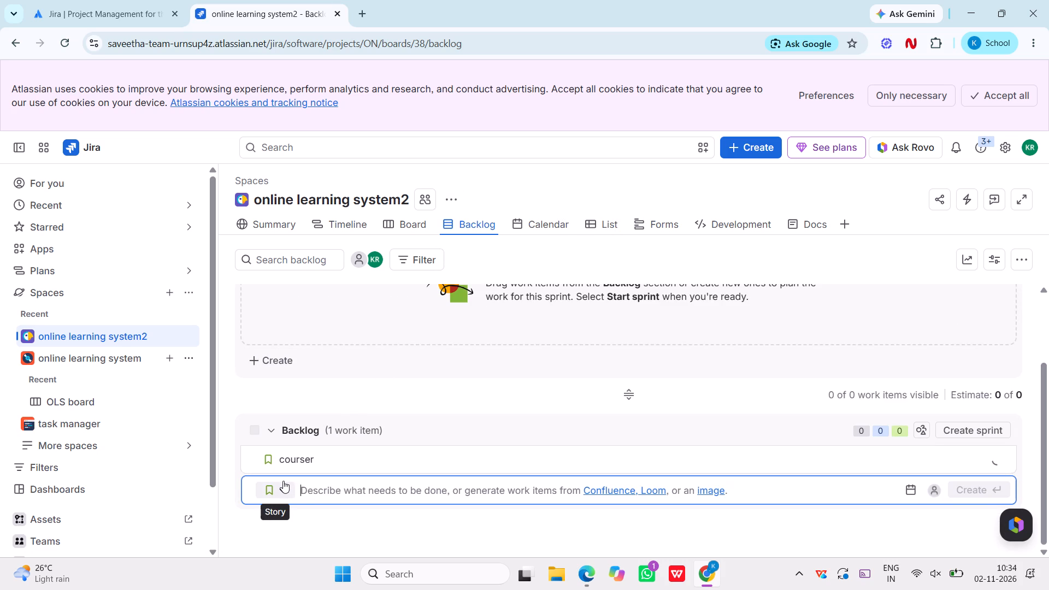
{"action": "type", "text": "vid"}
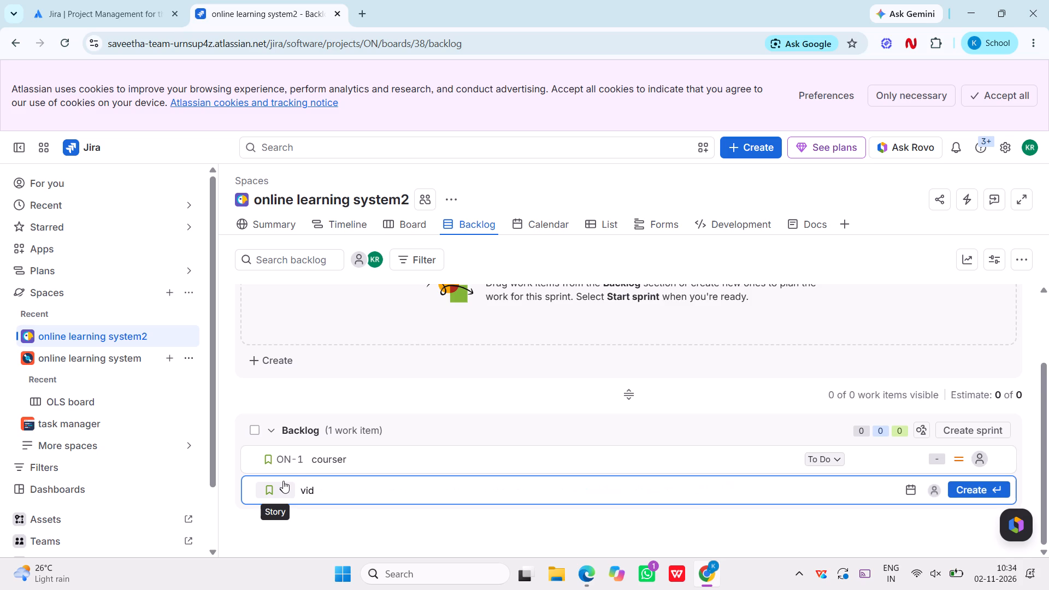
{"action": "type", "text": "eo"}
{"action": "key", "text": "Return"}
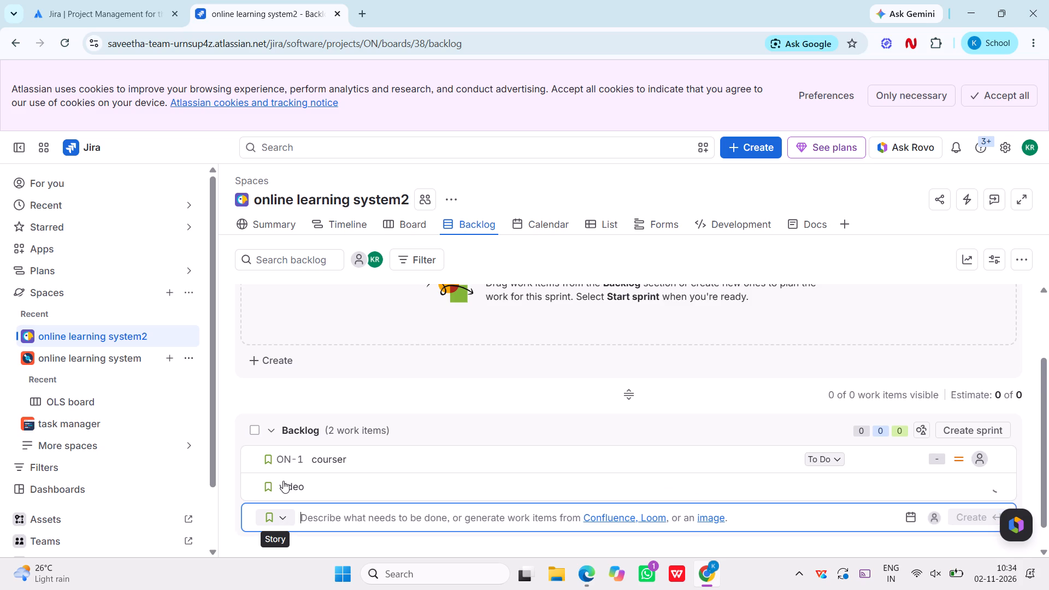
{"action": "type", "text": "qui"}
{"action": "type", "text": "zzes"}
{"action": "key", "text": "Return"}
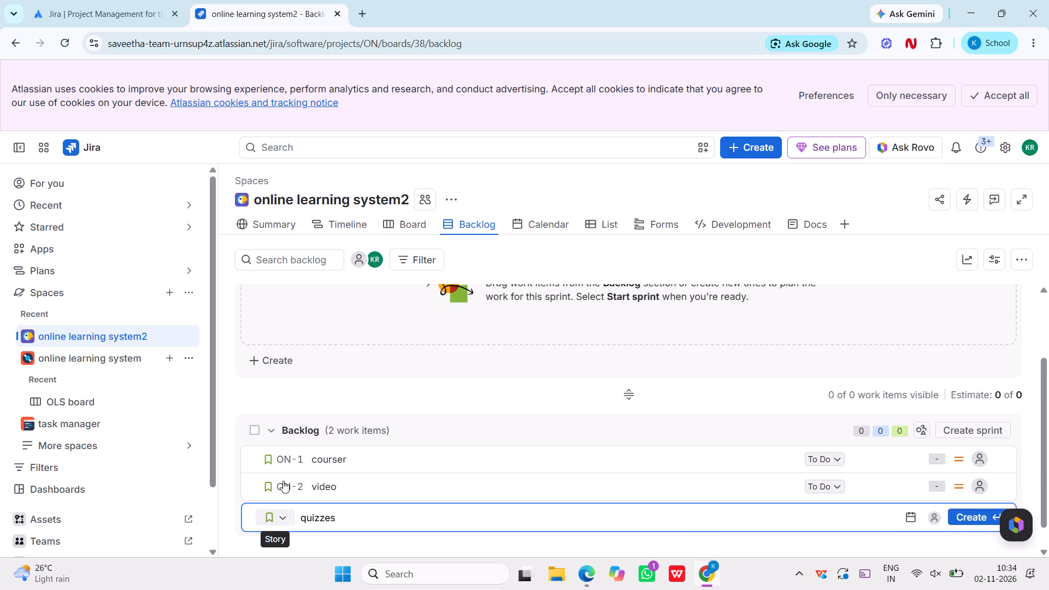
Add three more backlog stories named "tracking", "peer to peer" and "certification".
{"action": "type", "text": "tracking"}
{"action": "key", "text": "space"}
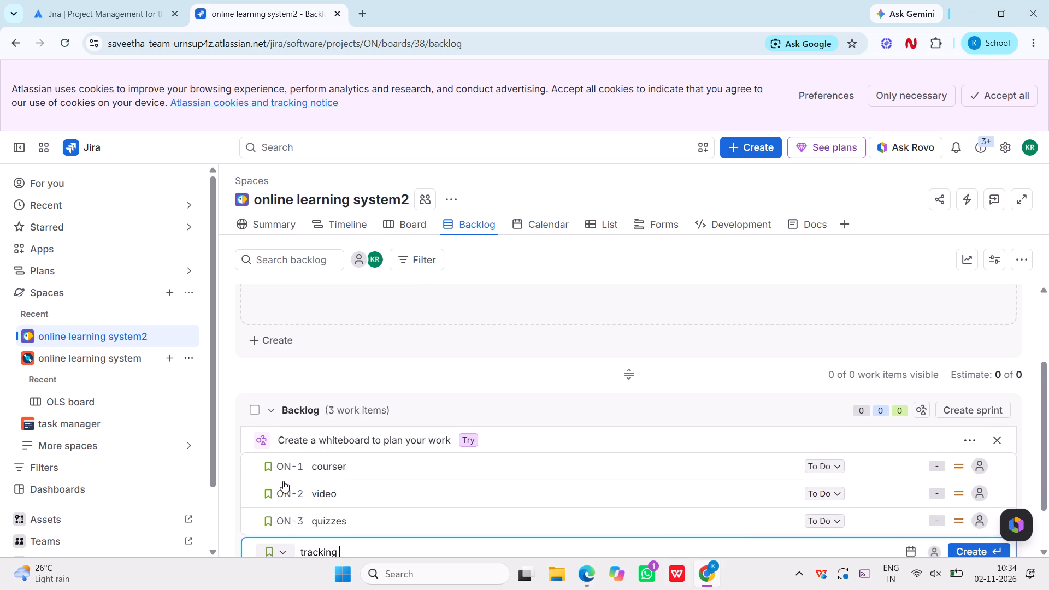
{"action": "key", "text": "Return"}
{"action": "type", "text": "peer to peer"}
{"action": "key", "text": "Return"}
{"action": "type", "text": "certification"}
{"action": "key", "text": "space"}
{"action": "key", "text": "Return"}
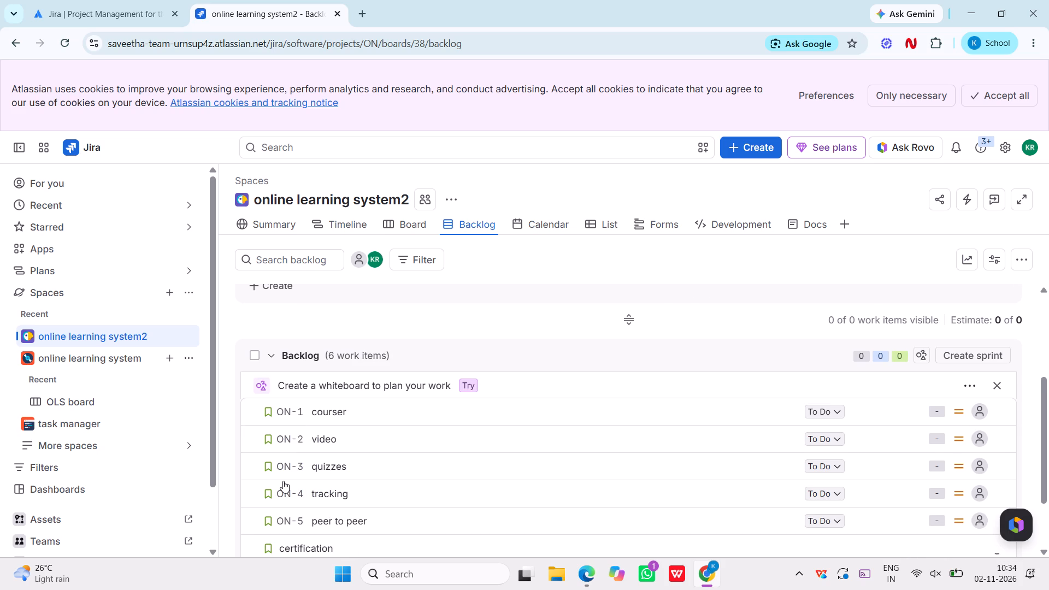
{"action": "scroll", "coordinate": [425, 431], "scroll_direction": "down", "scroll_amount": 1}
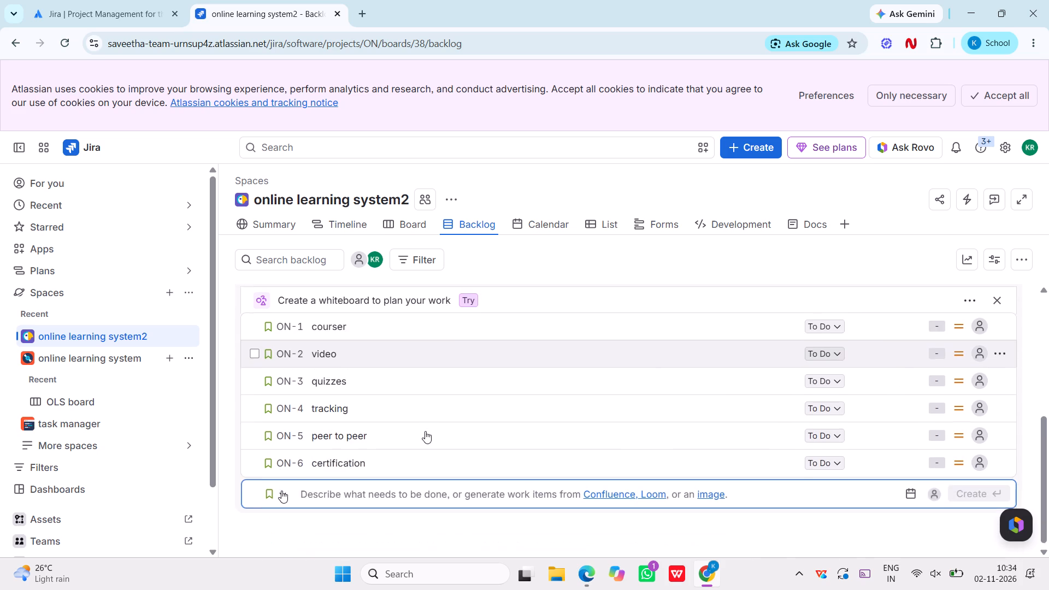
{"action": "scroll", "coordinate": [281, 491], "scroll_direction": "down", "scroll_amount": 1}
{"action": "scroll", "coordinate": [425, 431], "scroll_direction": "up", "scroll_amount": 1}
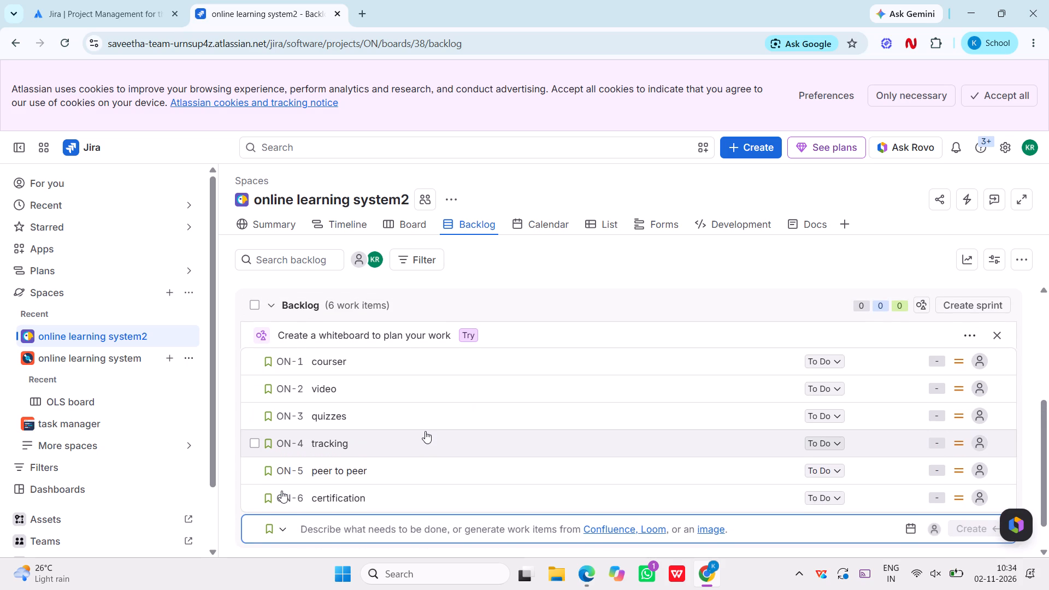
Examine the Story work type's field configuration in the space settings and return to the backlog.
{"action": "left_click", "coordinate": [448, 204]}
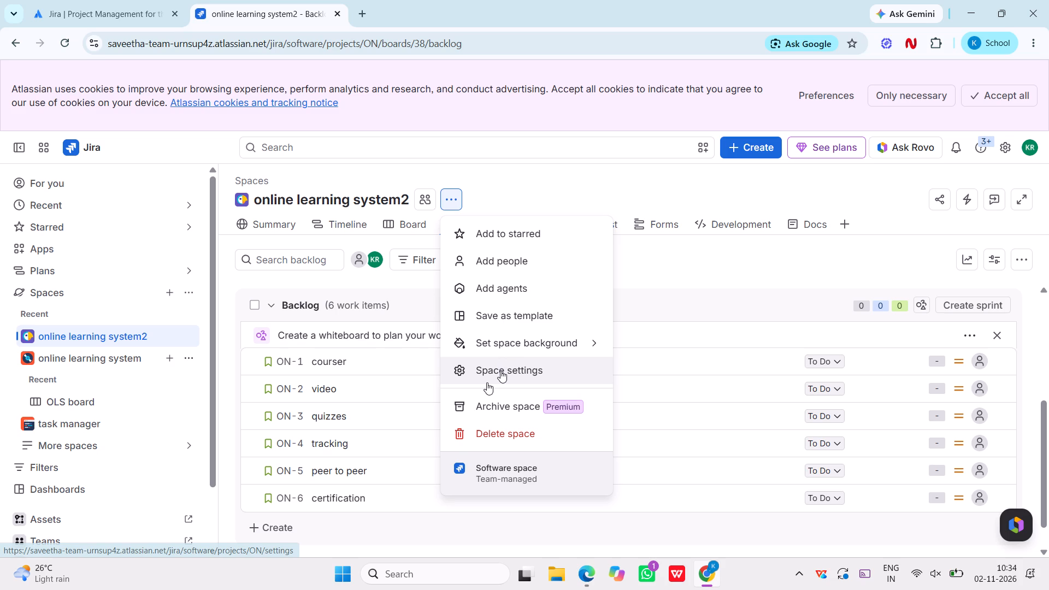
{"action": "left_click", "coordinate": [500, 370]}
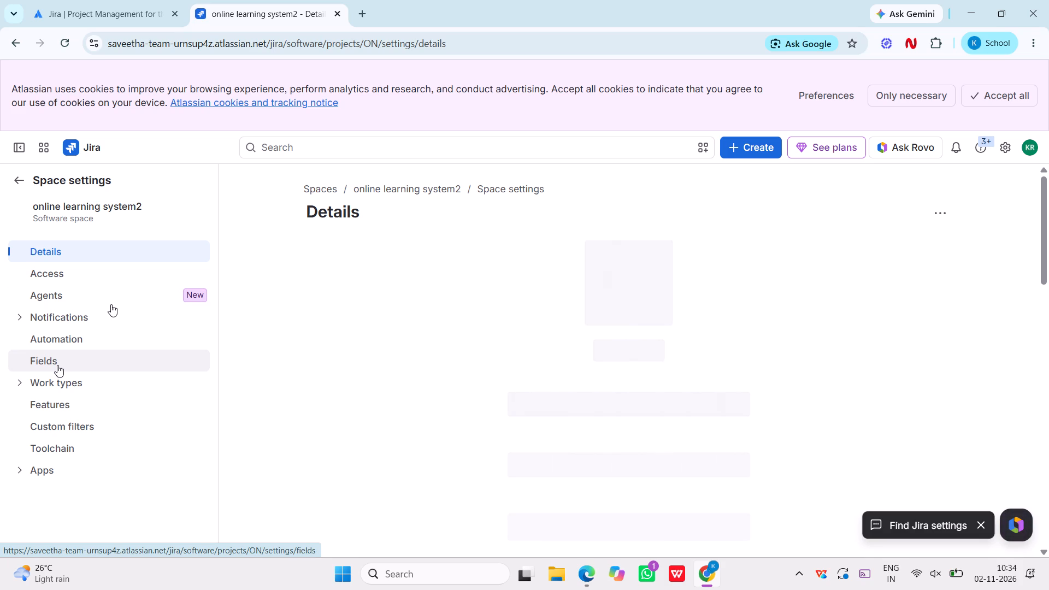
{"action": "left_click", "coordinate": [61, 376]}
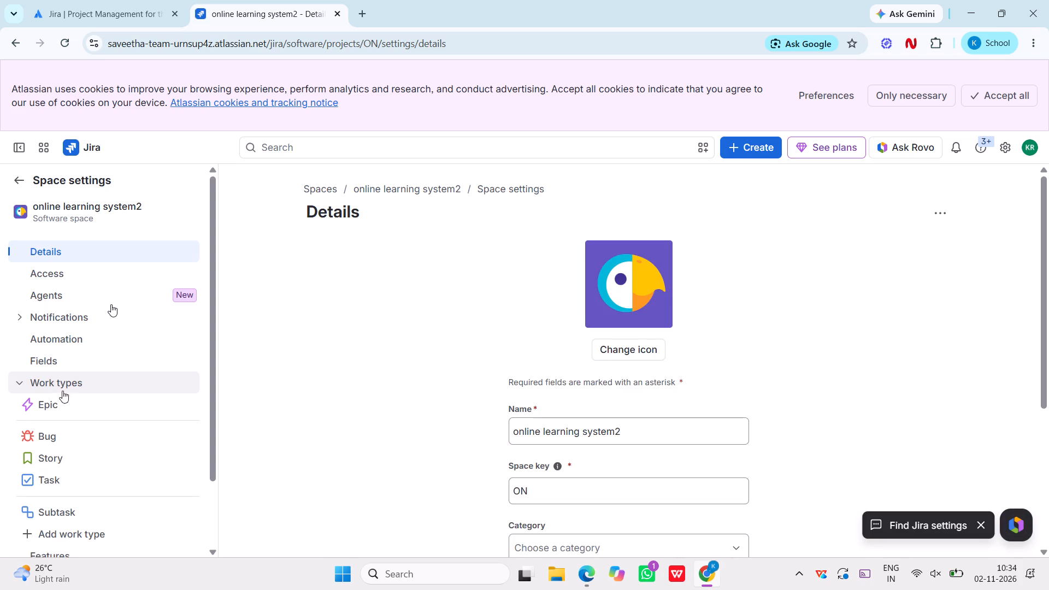
{"action": "left_click", "coordinate": [57, 459]}
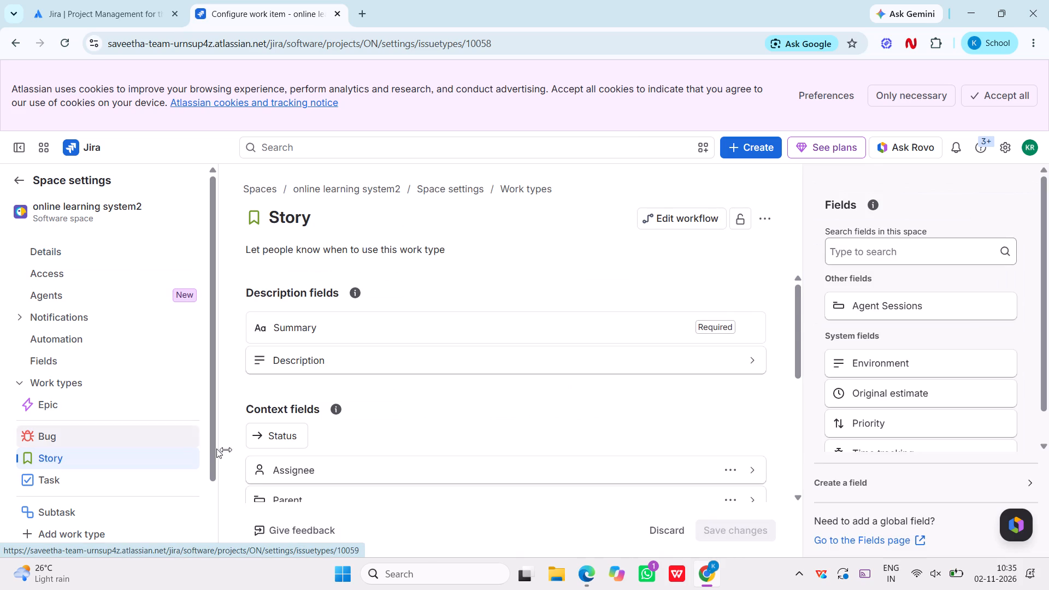
{"action": "scroll", "coordinate": [429, 398], "scroll_direction": "down", "scroll_amount": 1}
{"action": "scroll", "coordinate": [458, 467], "scroll_direction": "up", "scroll_amount": 1}
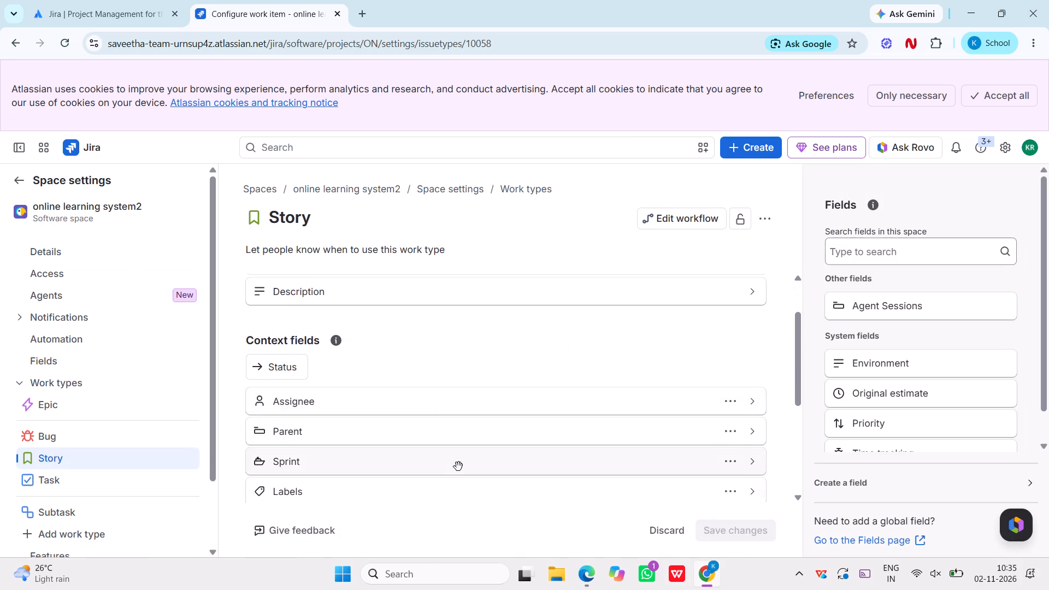
{"action": "scroll", "coordinate": [458, 467], "scroll_direction": "up", "scroll_amount": 1}
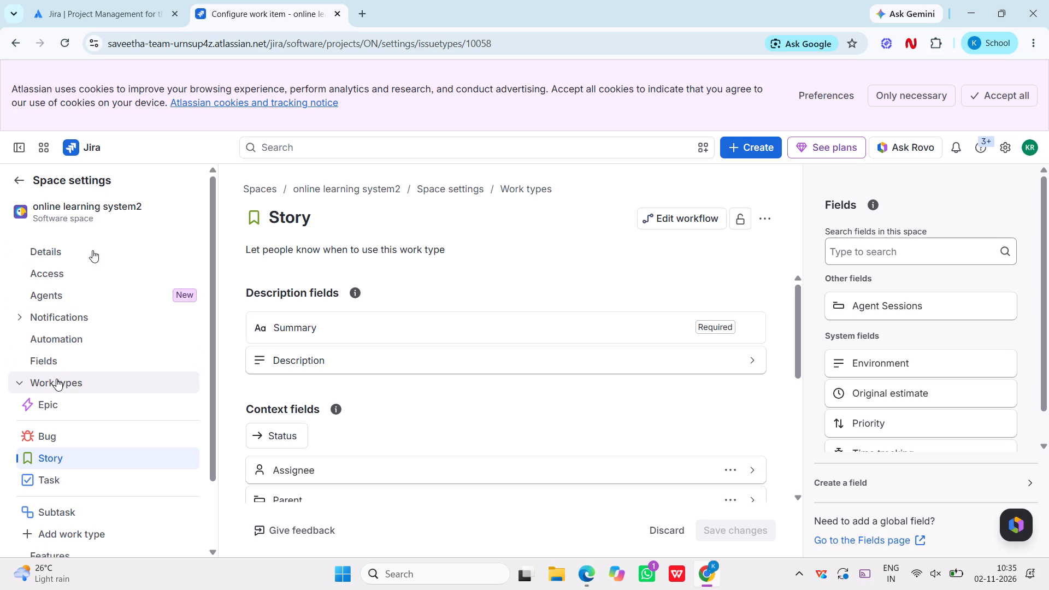
{"action": "left_click", "coordinate": [21, 176]}
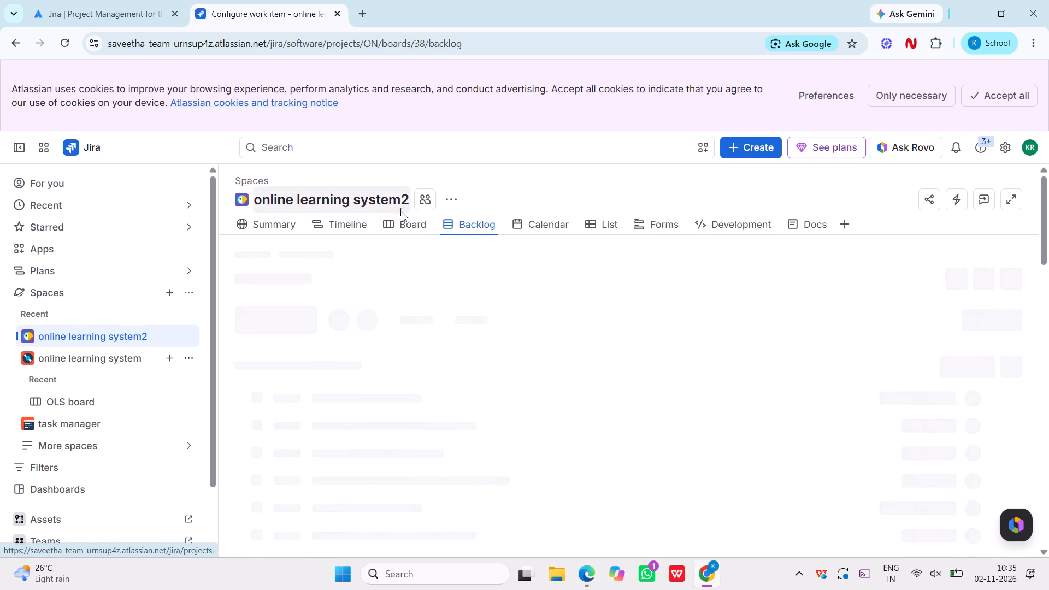
Add the Priority system field to the Story work type's description fields in the space settings.
{"action": "left_click", "coordinate": [447, 204]}
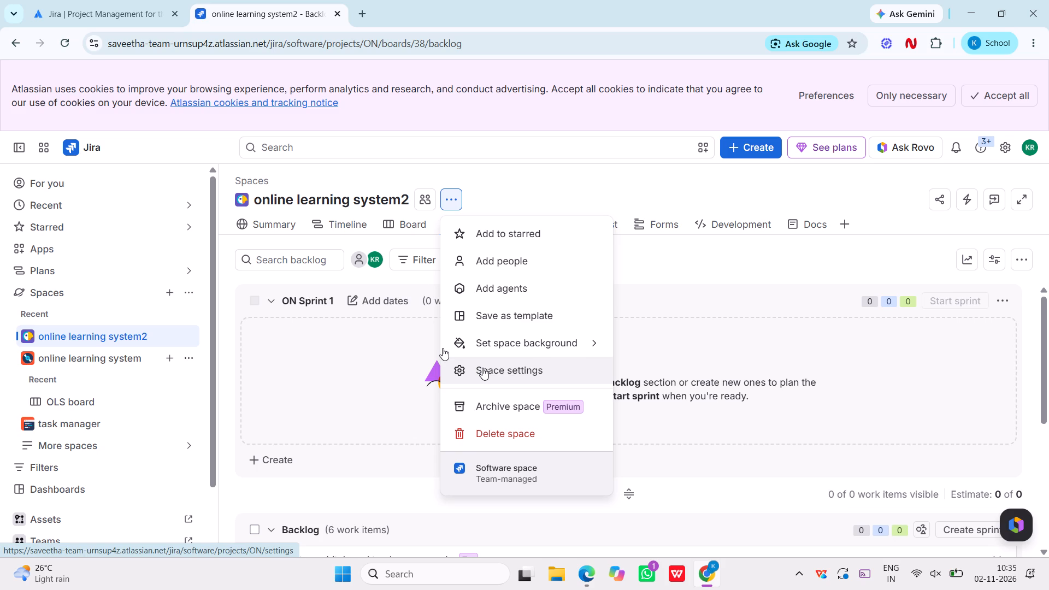
{"action": "left_click", "coordinate": [482, 368]}
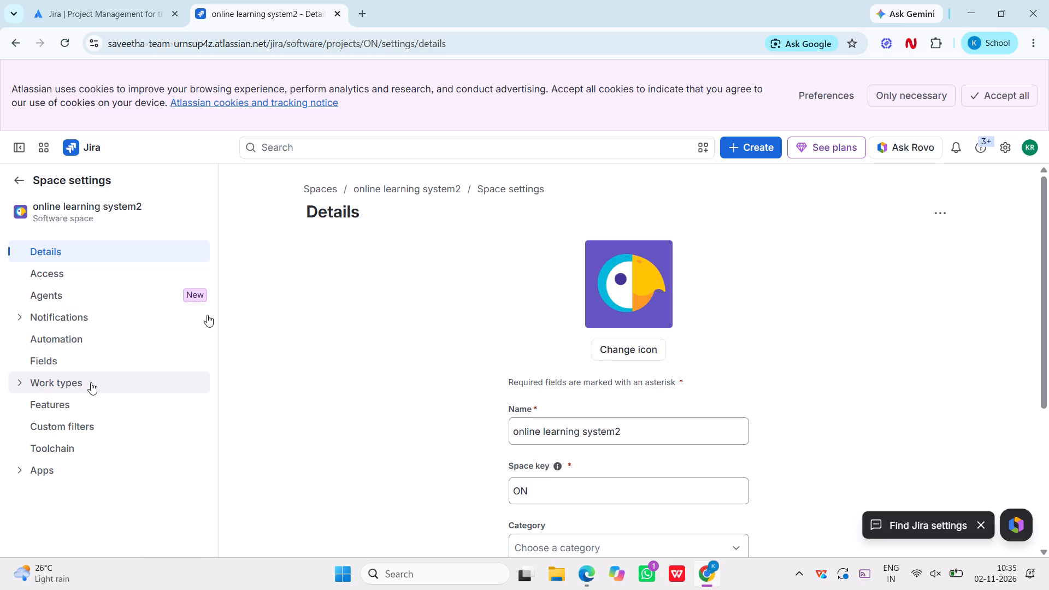
{"action": "left_click", "coordinate": [91, 382]}
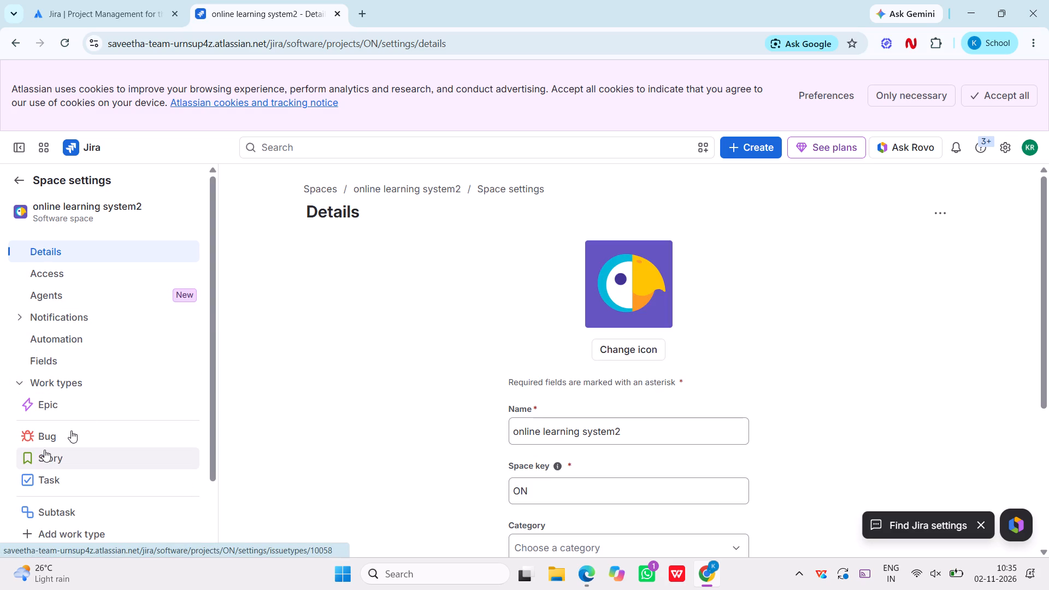
{"action": "left_click", "coordinate": [44, 450]}
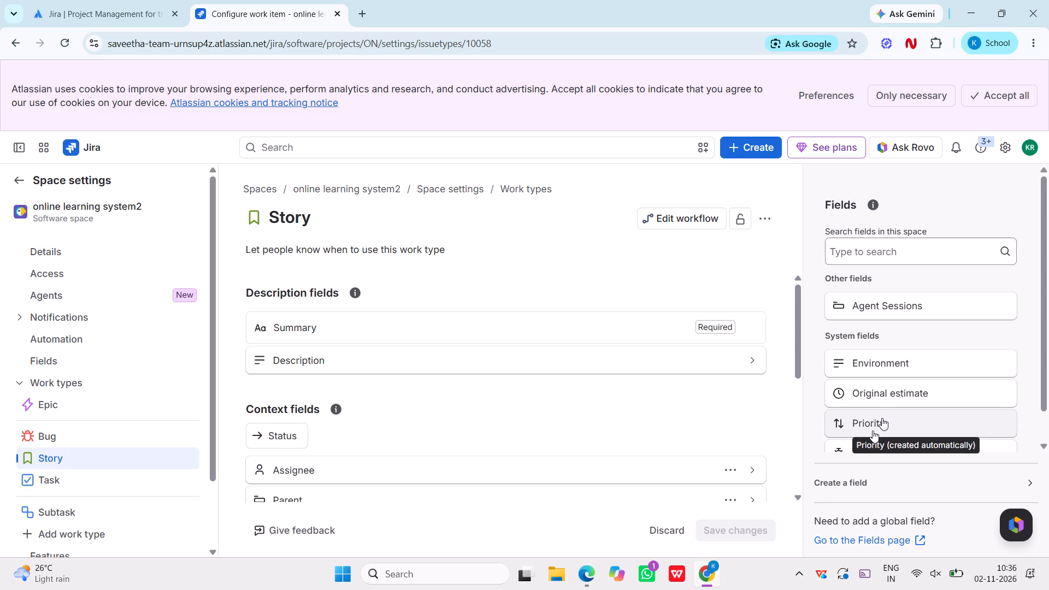
{"action": "left_click", "coordinate": [882, 418]}
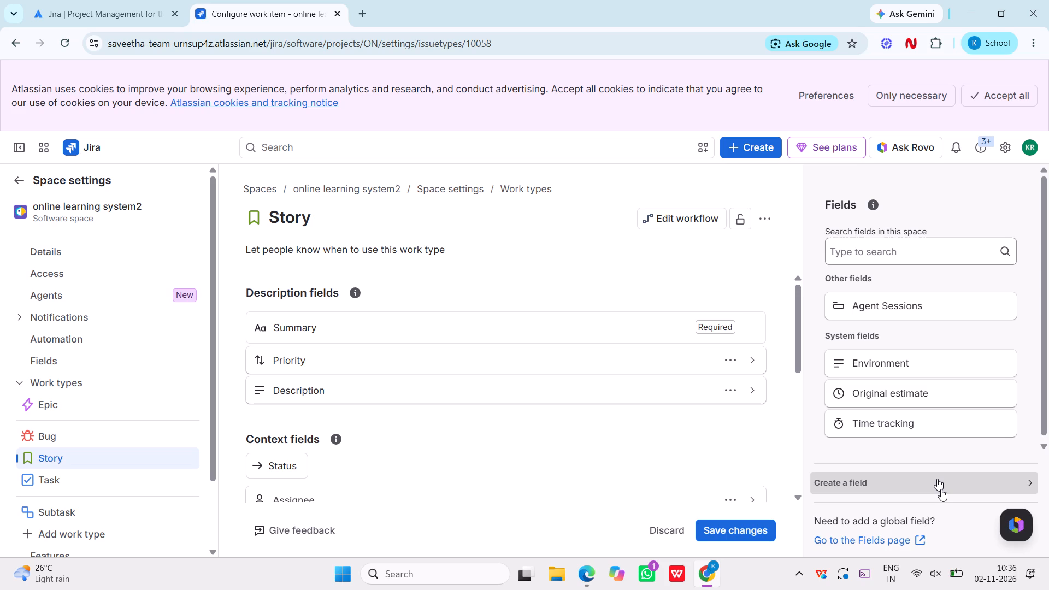
Create a dropdown field named "moscow priority" in Story's description fields, with the display description "i want proritise the tasks".
{"action": "left_click", "coordinate": [937, 479]}
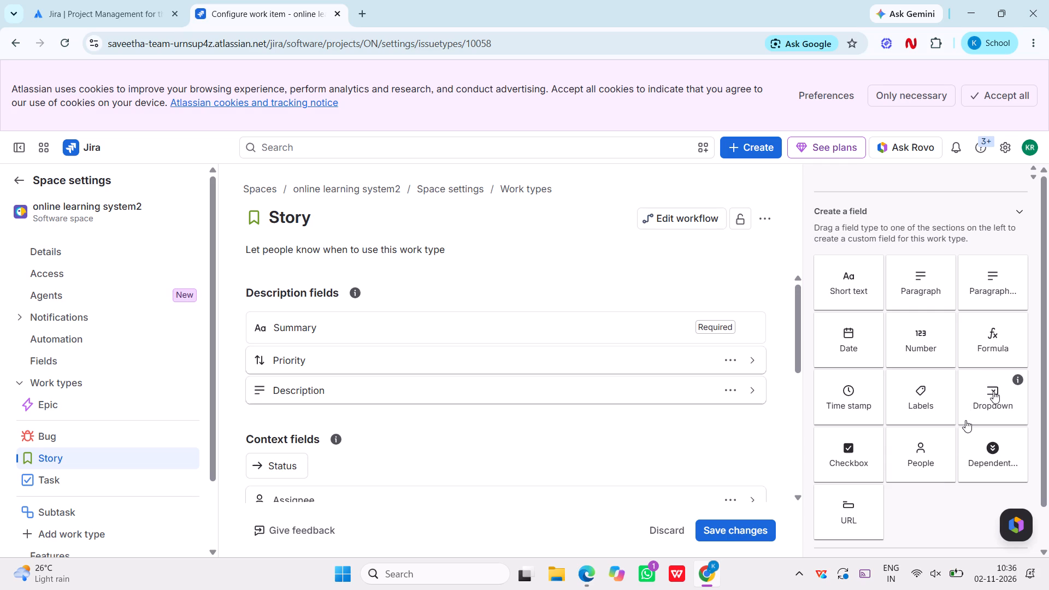
{"action": "left_click", "coordinate": [993, 392]}
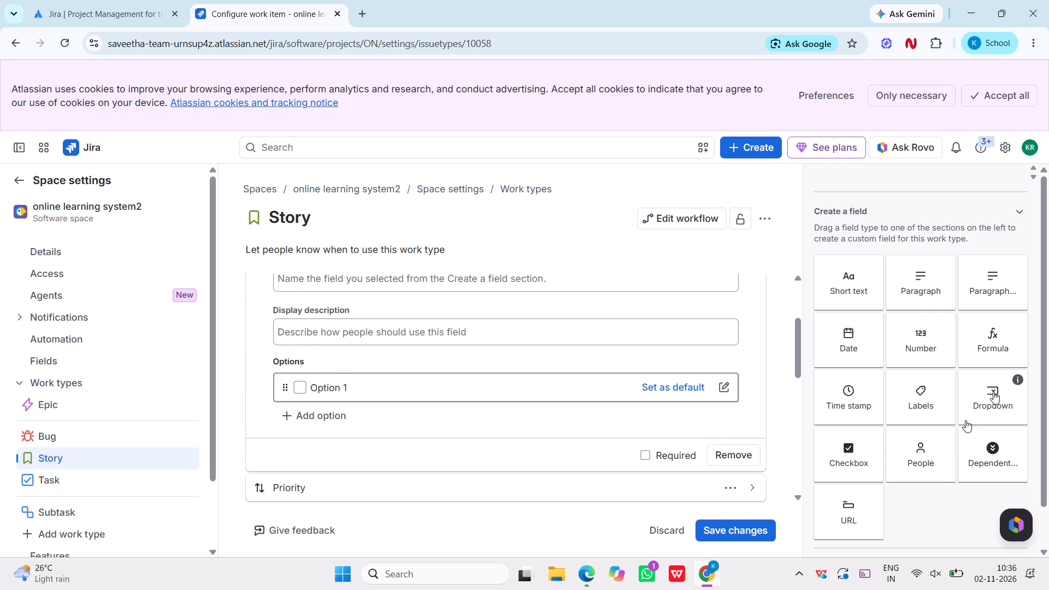
{"action": "scroll", "coordinate": [614, 356], "scroll_direction": "up", "scroll_amount": 1}
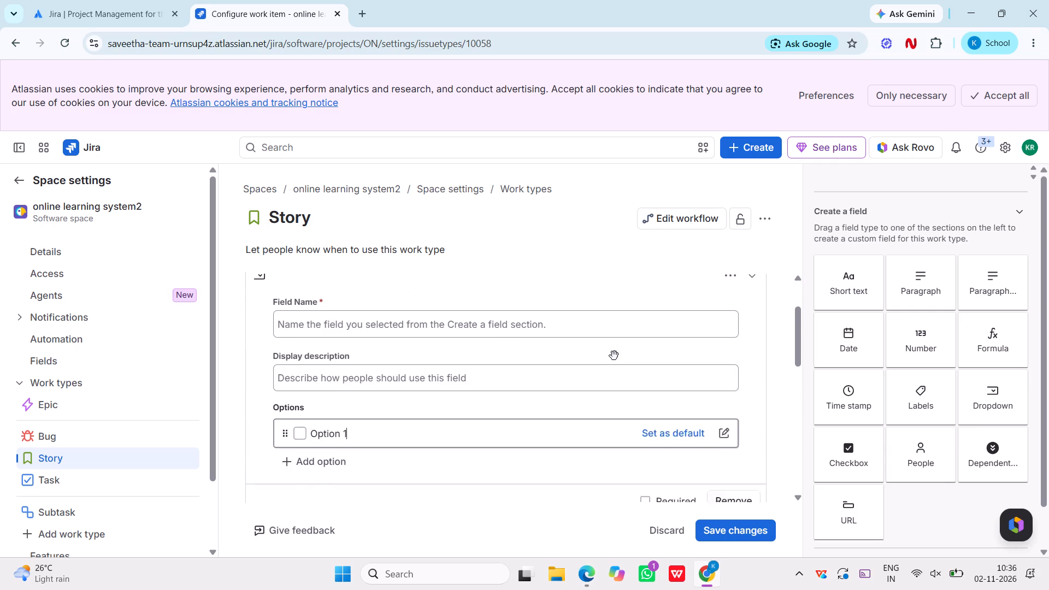
{"action": "scroll", "coordinate": [614, 356], "scroll_direction": "up", "scroll_amount": 1}
{"action": "scroll", "coordinate": [614, 356], "scroll_direction": "down", "scroll_amount": 1}
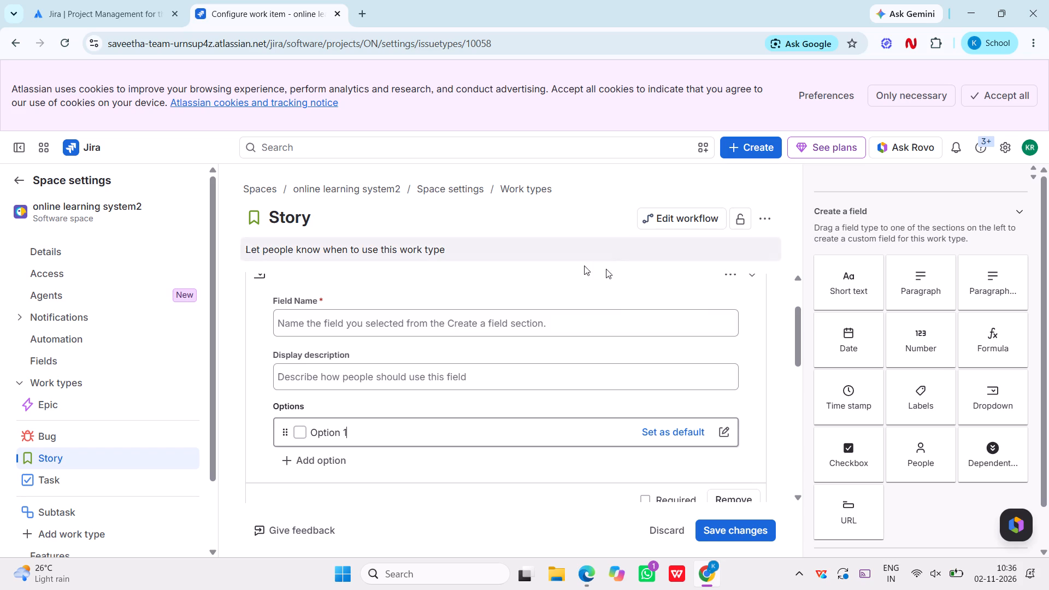
{"action": "left_click", "coordinate": [551, 321]}
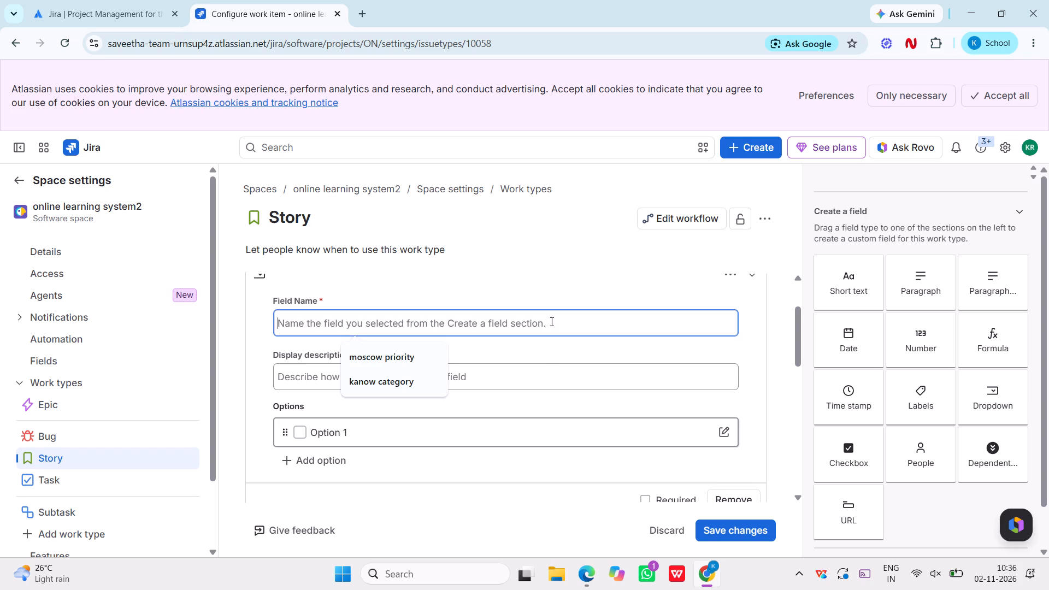
{"action": "left_click", "coordinate": [375, 365]}
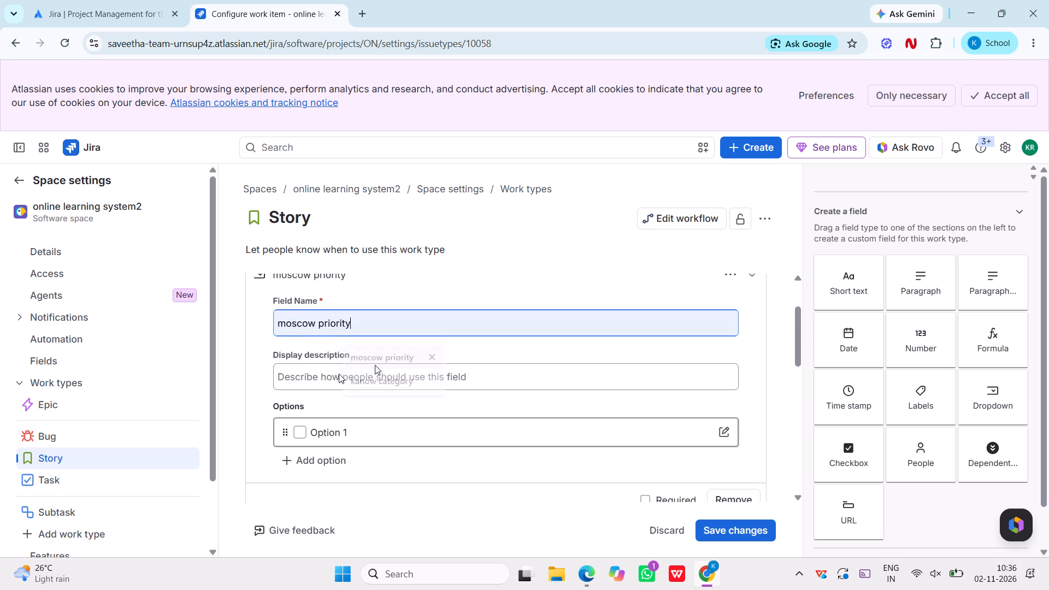
{"action": "left_click", "coordinate": [358, 376]}
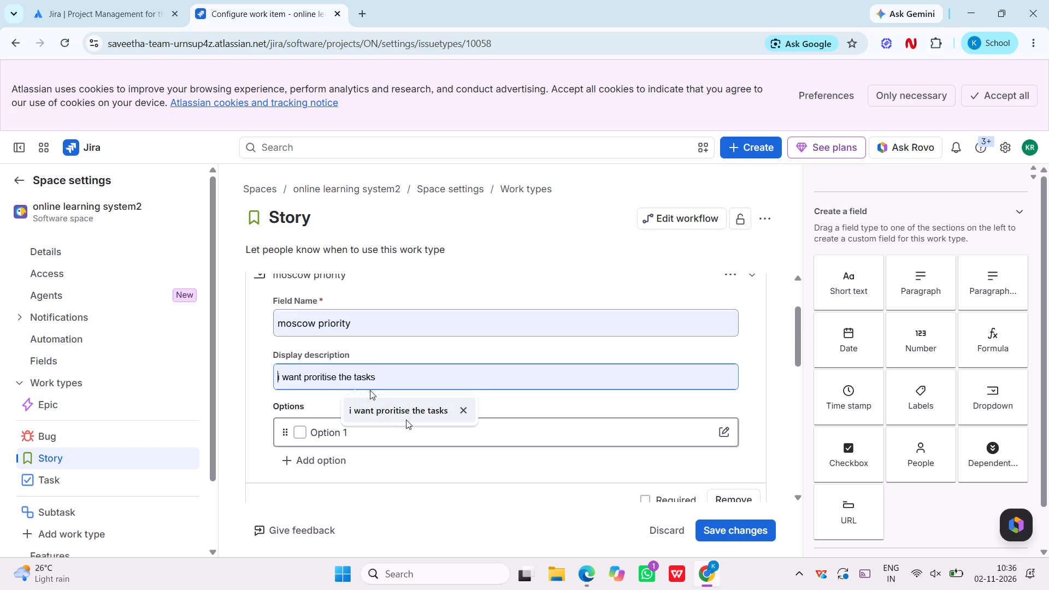
{"action": "left_click", "coordinate": [406, 420]}
Rename the first option of the moscow priority dropdown as "must have".
{"action": "left_click", "coordinate": [362, 435]}
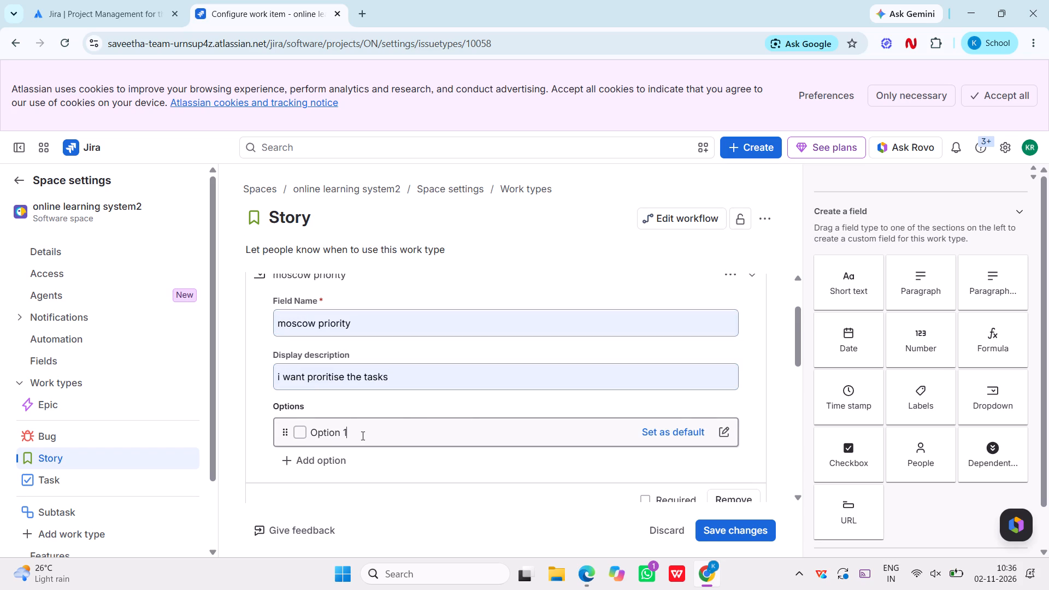
{"action": "key", "text": "BackSpace"}
{"action": "key", "text": "BackSpace"}
{"action": "key", "text": "BackSpace"}
{"action": "key", "text": "BackSpace"}
{"action": "key", "text": "BackSpace"}
{"action": "key", "text": "BackSpace"}
{"action": "key", "text": "BackSpace"}
{"action": "key", "text": "BackSpace"}
{"action": "key", "text": "BackSpace"}
{"action": "key", "text": "BackSpace"}
{"action": "key", "text": "BackSpace"}
{"action": "key", "text": "BackSpace"}
{"action": "key", "text": "BackSpace"}
{"action": "type", "text": "must have"}
{"action": "key", "text": "Return"}
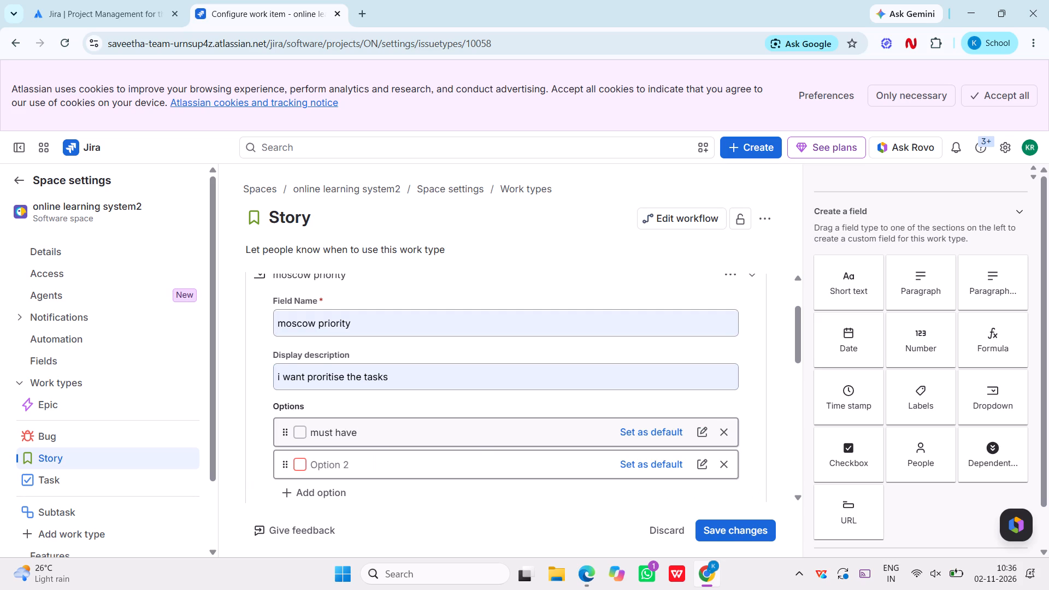
Add the options "should have", "could have" and "wont have" to the moscow priority dropdown.
{"action": "type", "text": "sh"}
{"action": "type", "text": "ou;"}
{"action": "key", "text": "BackSpace"}
{"action": "type", "text": "ld have"}
{"action": "key", "text": "Return"}
{"action": "type", "text": "could have"}
{"action": "key", "text": "space"}
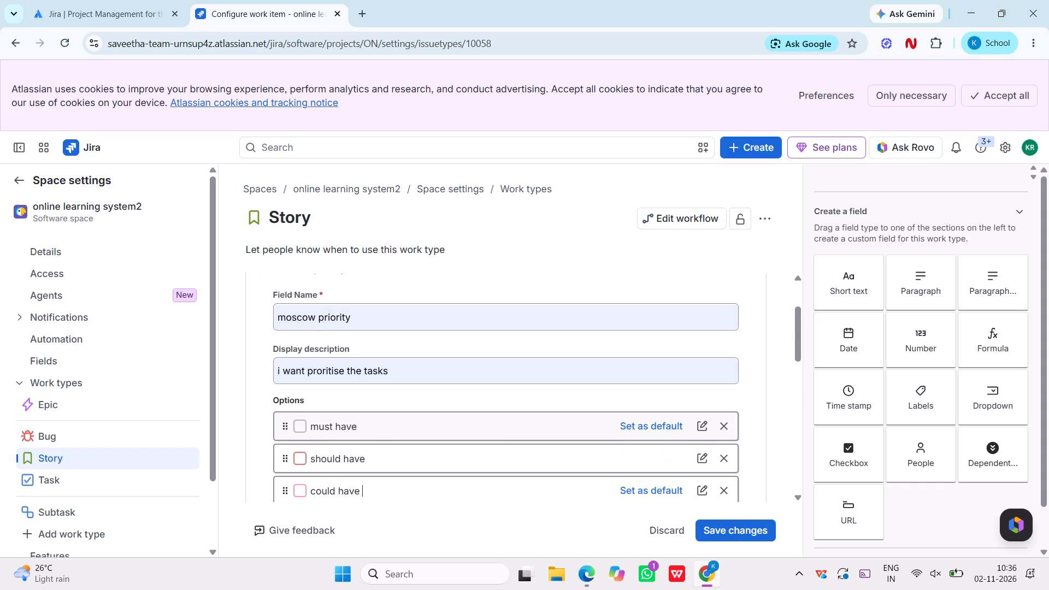
{"action": "key", "text": "Return"}
{"action": "type", "text": "wont have"}
{"action": "key", "text": "space"}
{"action": "key", "text": "Return"}
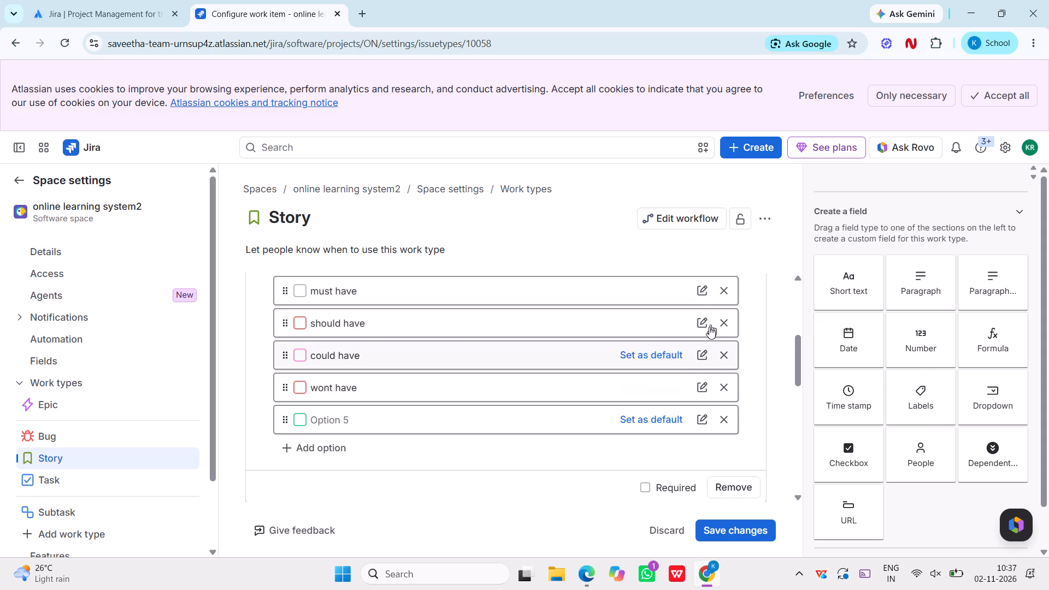
Colour the "must have" option green and the "should have" option blue.
{"action": "left_click", "coordinate": [703, 296]}
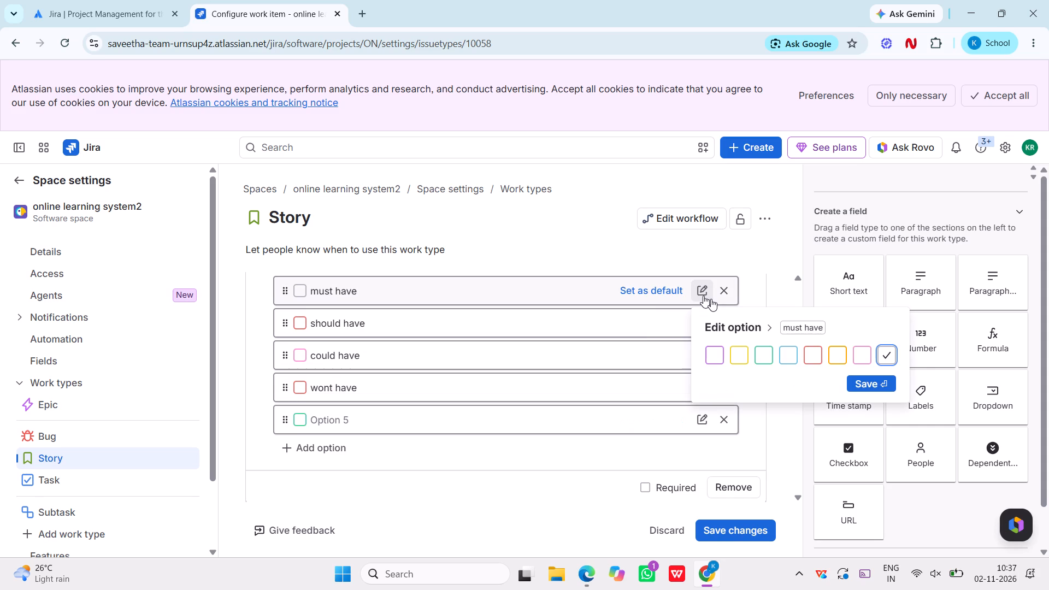
{"action": "left_click", "coordinate": [769, 353]}
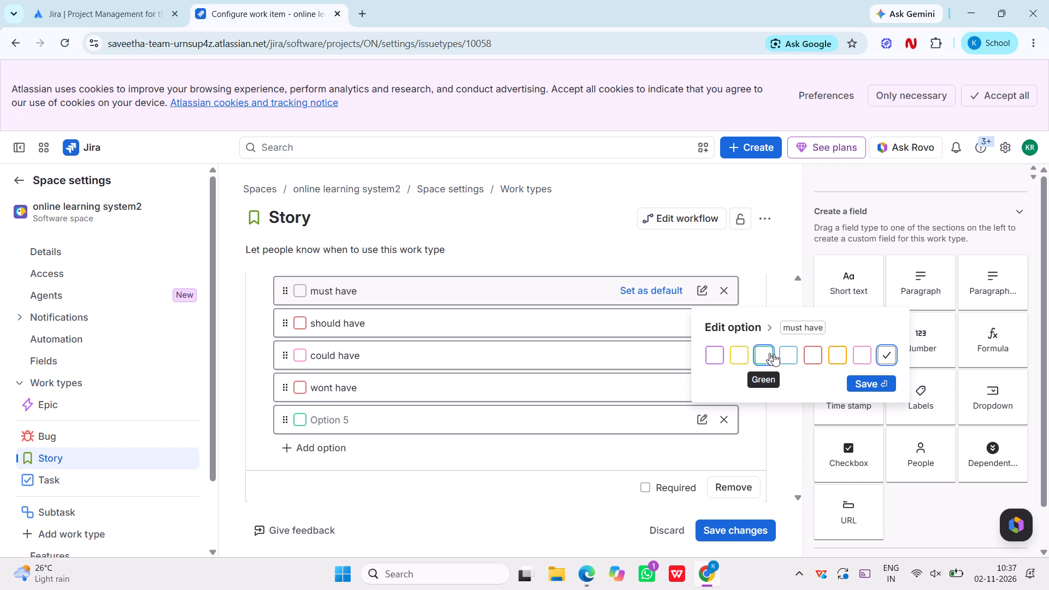
{"action": "left_click", "coordinate": [875, 386]}
{"action": "left_click", "coordinate": [702, 322]}
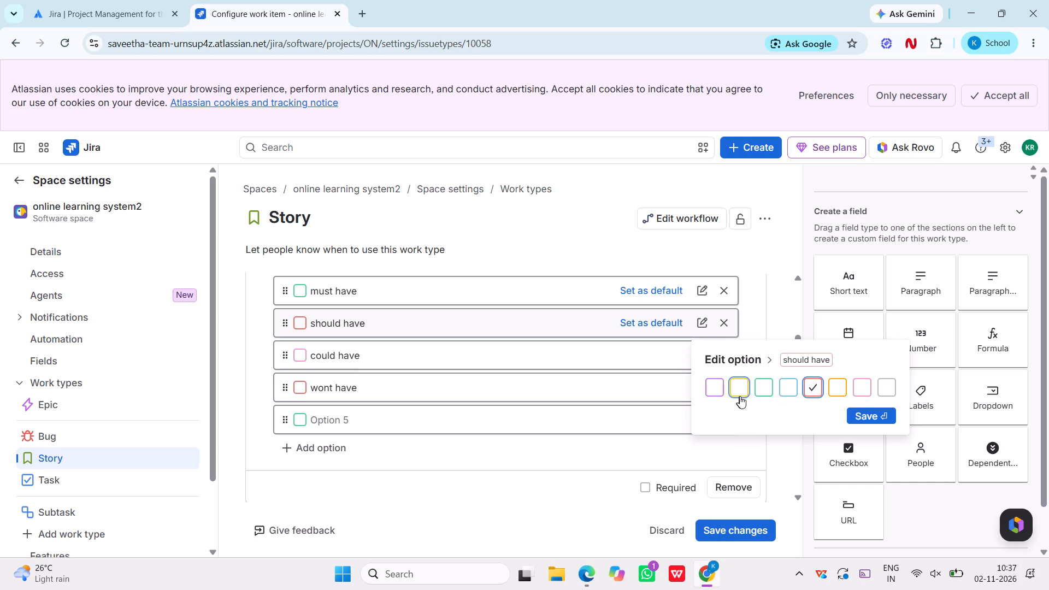
{"action": "left_click", "coordinate": [787, 399]}
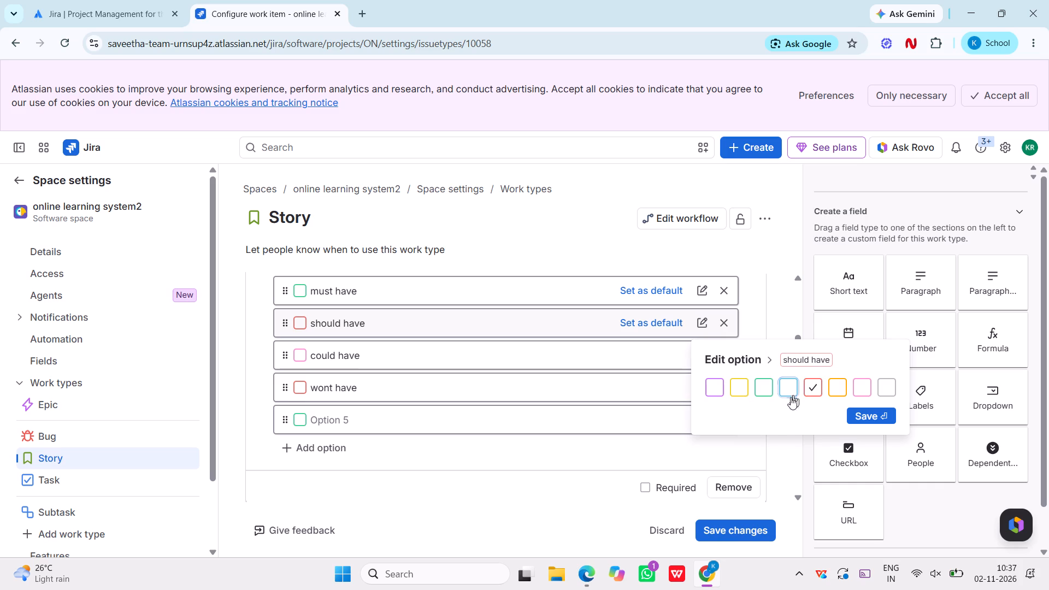
{"action": "left_click", "coordinate": [792, 392]}
{"action": "left_click", "coordinate": [858, 414]}
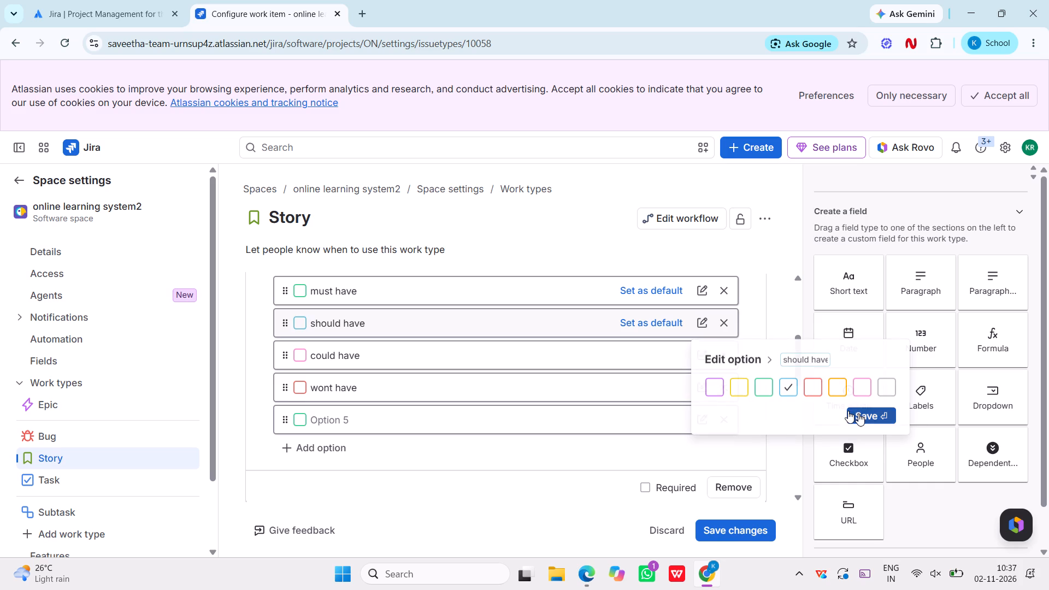
Colour the "could have" option yellow and the "wont have" option red.
{"action": "left_click", "coordinate": [699, 354]}
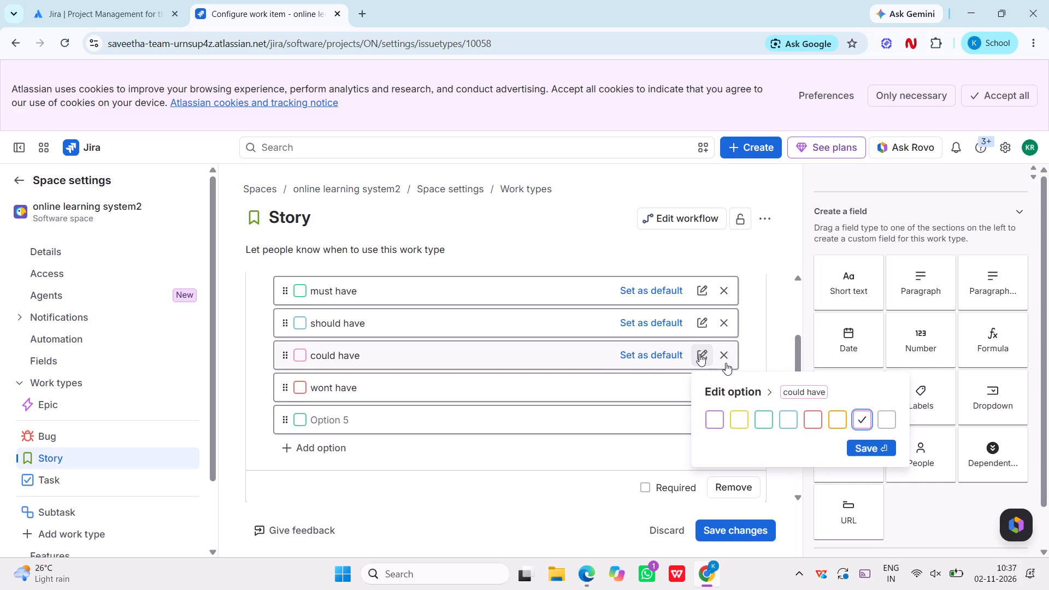
{"action": "left_click", "coordinate": [740, 422]}
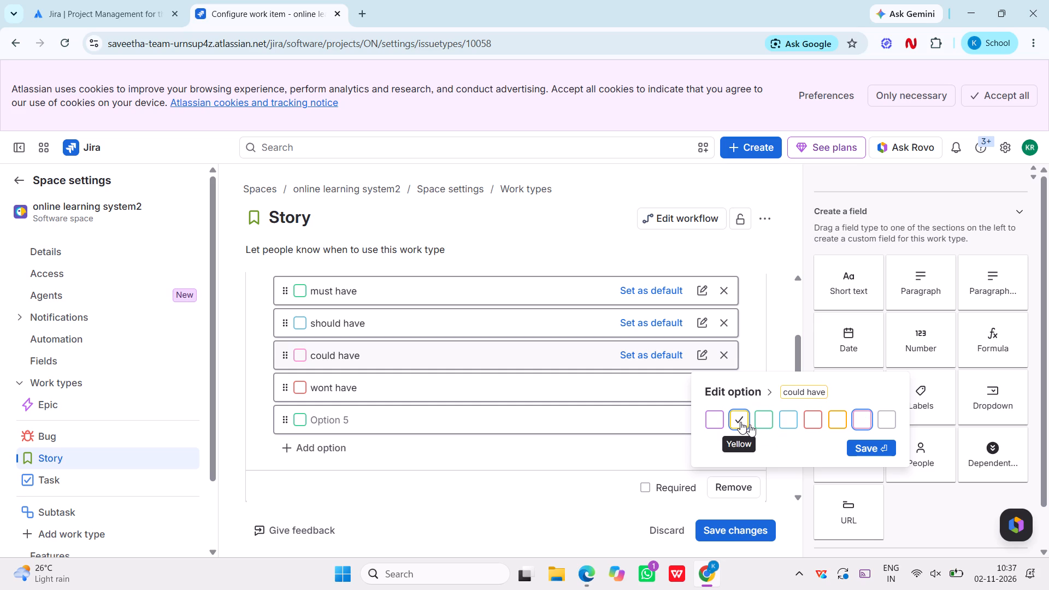
{"action": "left_click", "coordinate": [874, 458]}
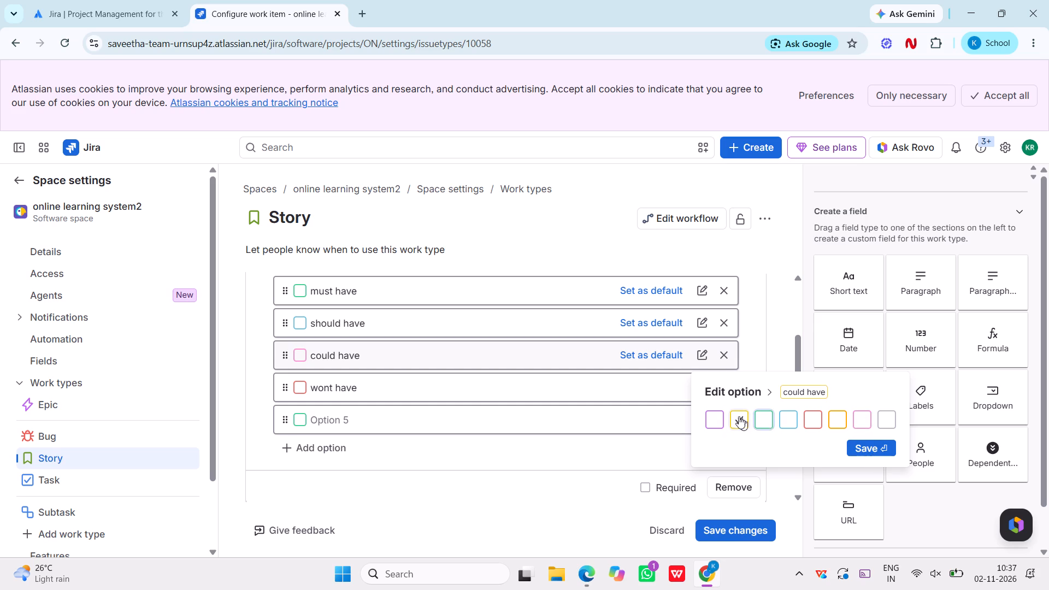
{"action": "left_click", "coordinate": [877, 453]}
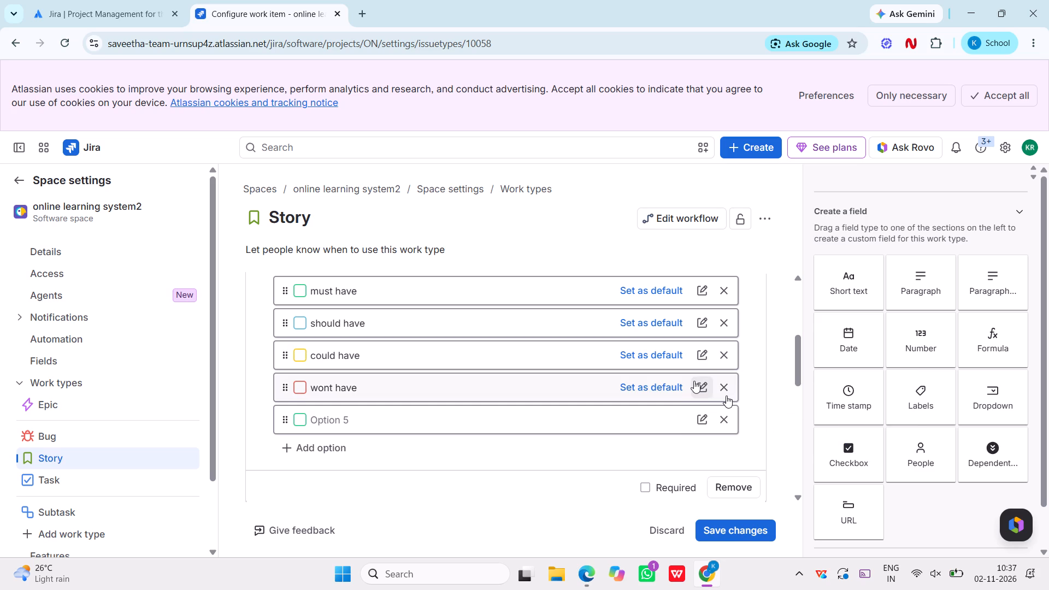
{"action": "left_click", "coordinate": [694, 381]}
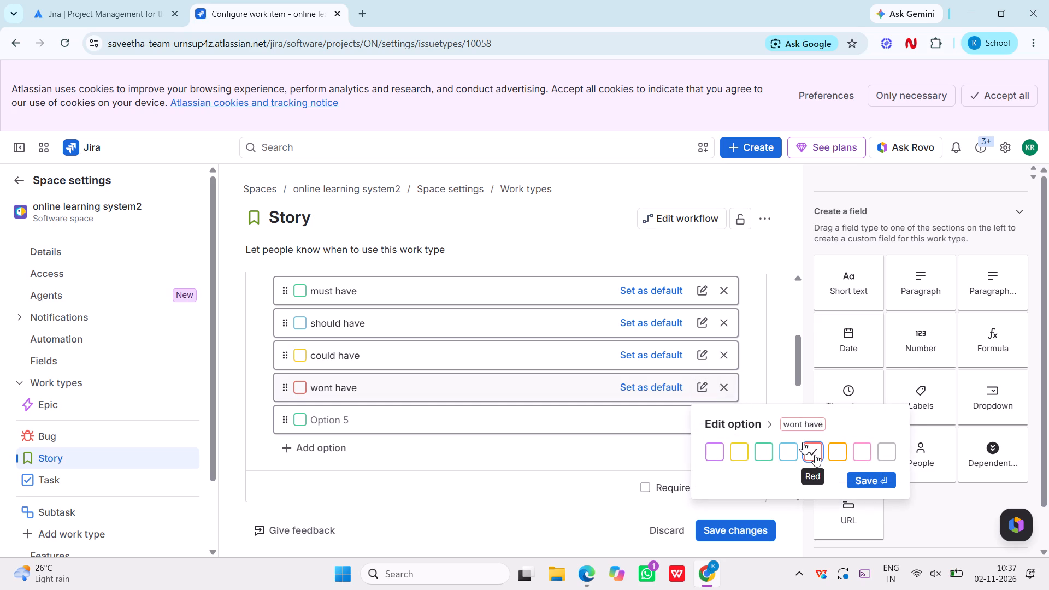
{"action": "left_click", "coordinate": [815, 455]}
{"action": "left_click", "coordinate": [870, 482]}
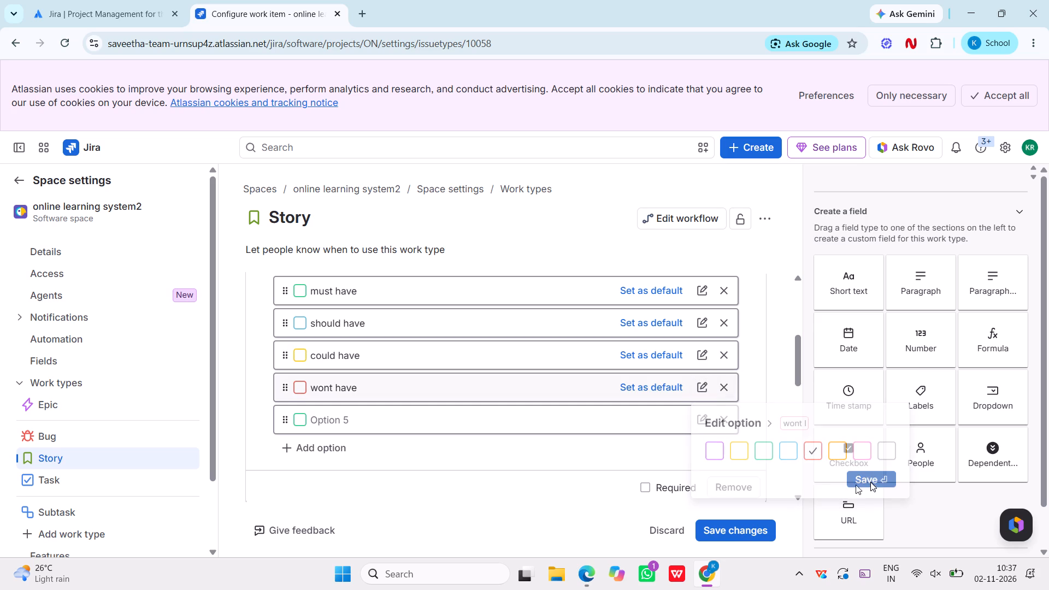
Save the changes to the Story work type's fields.
{"action": "scroll", "coordinate": [630, 435], "scroll_direction": "down", "scroll_amount": 3}
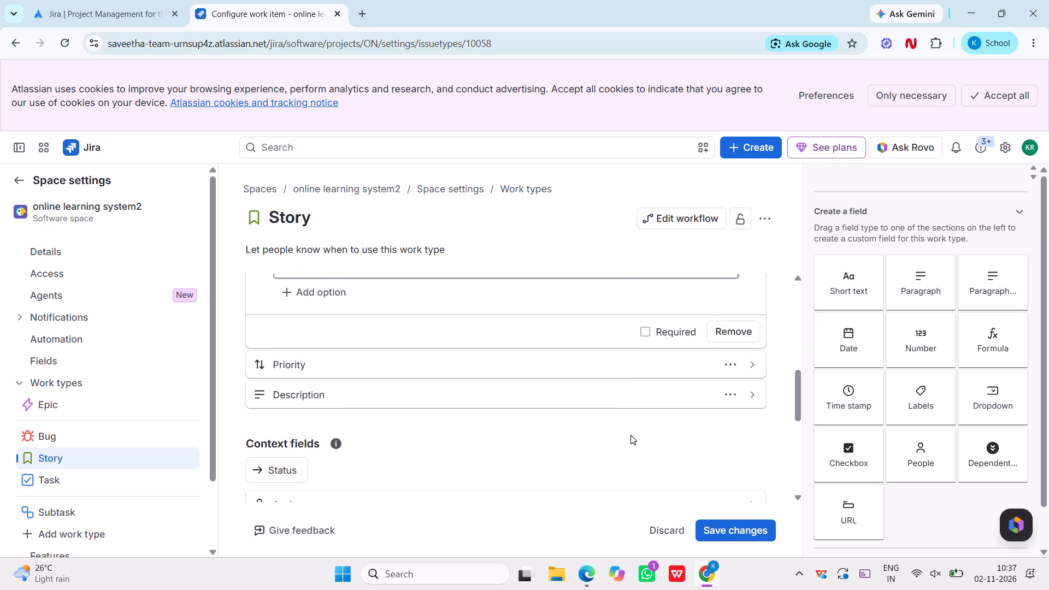
{"action": "scroll", "coordinate": [699, 388], "scroll_direction": "down", "scroll_amount": 1}
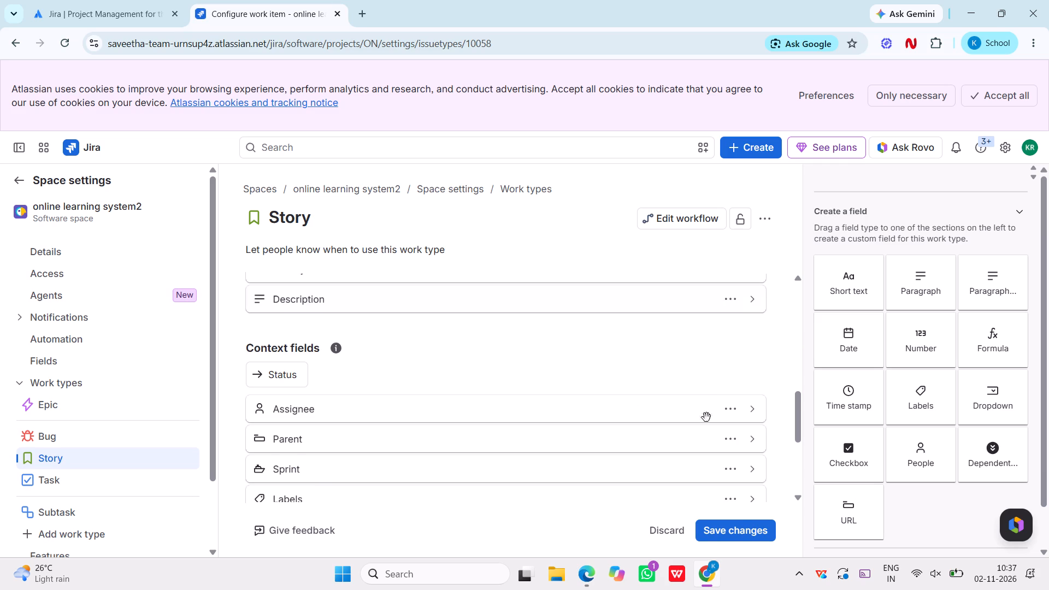
{"action": "left_click", "coordinate": [735, 524]}
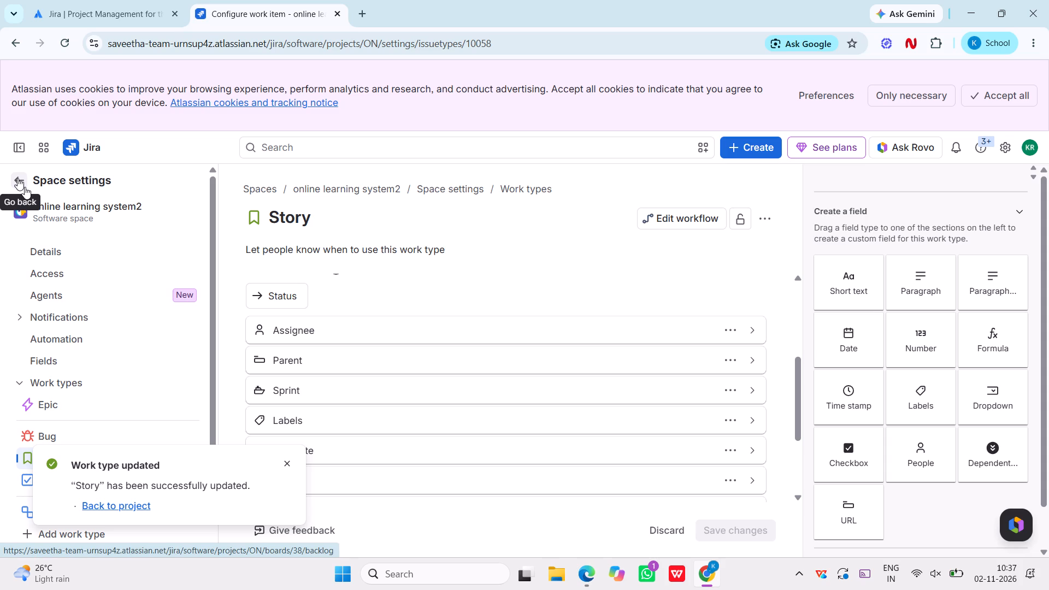
Create a second dropdown field named "kano category" in Story's description fields, with the display description "i want proritise the tasks".
{"action": "scroll", "coordinate": [479, 374], "scroll_direction": "up", "scroll_amount": 2}
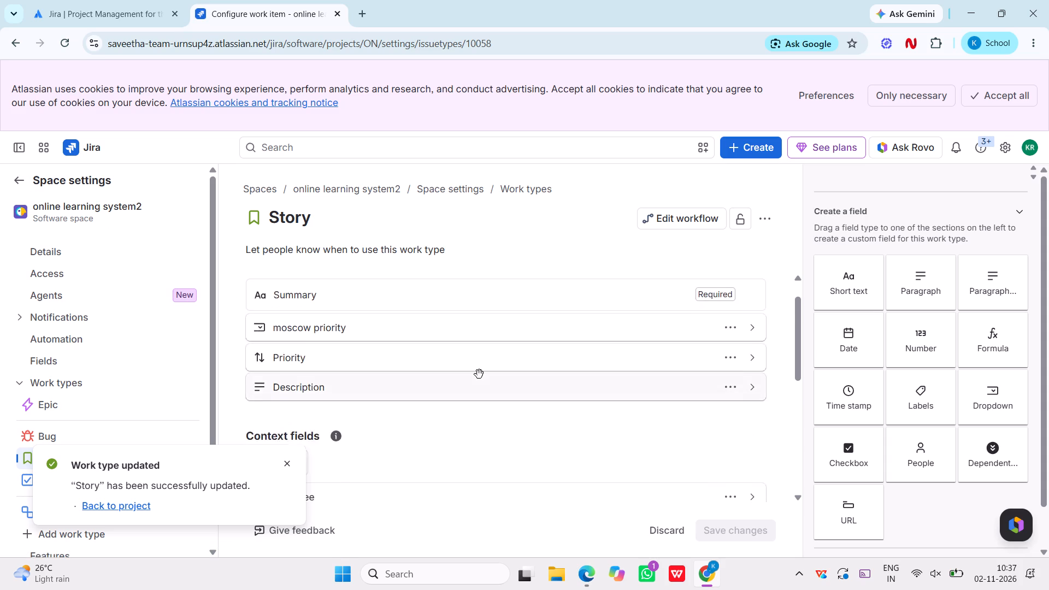
{"action": "scroll", "coordinate": [479, 374], "scroll_direction": "up", "scroll_amount": 1}
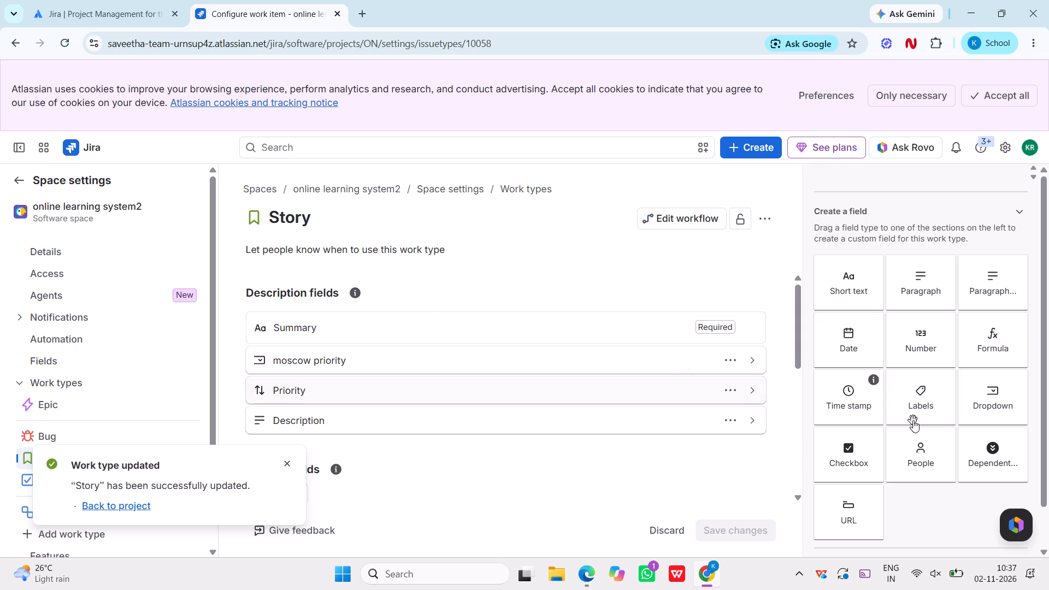
{"action": "left_click", "coordinate": [993, 411]}
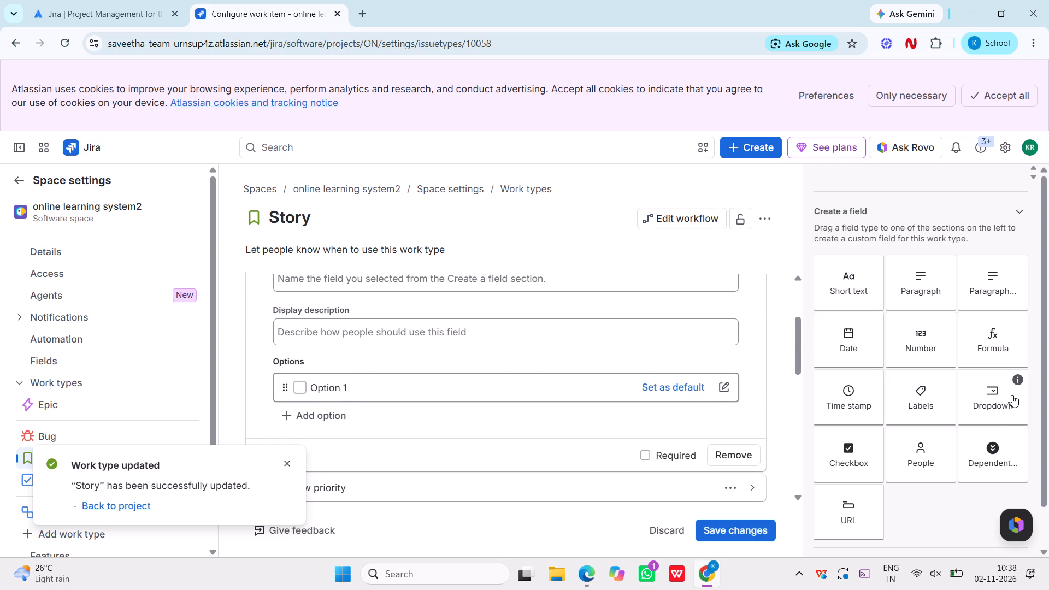
{"action": "scroll", "coordinate": [616, 330], "scroll_direction": "up", "scroll_amount": 1}
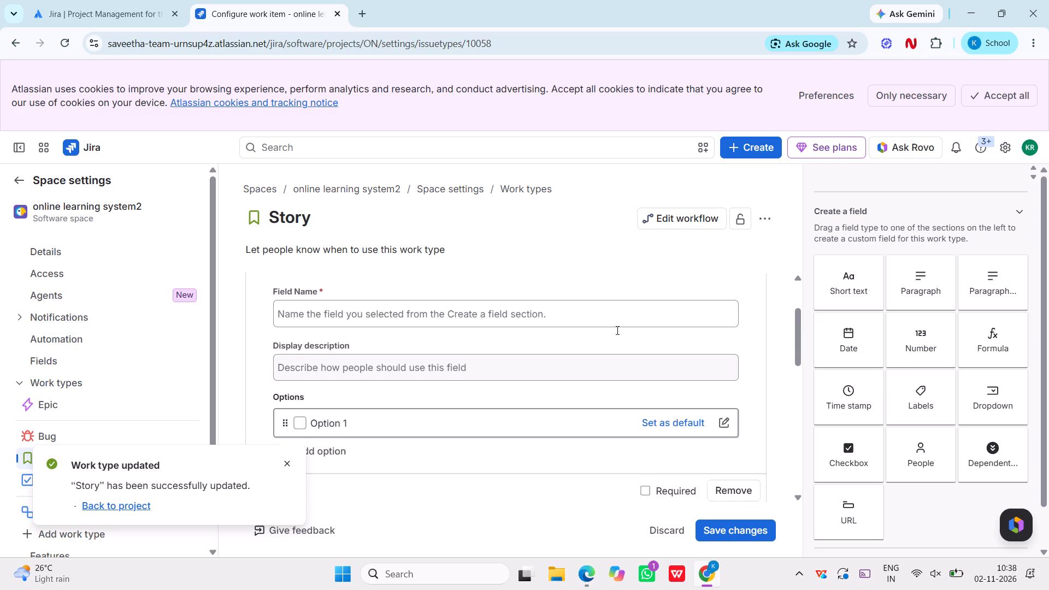
{"action": "scroll", "coordinate": [616, 330], "scroll_direction": "up", "scroll_amount": 1}
{"action": "left_click", "coordinate": [509, 339]}
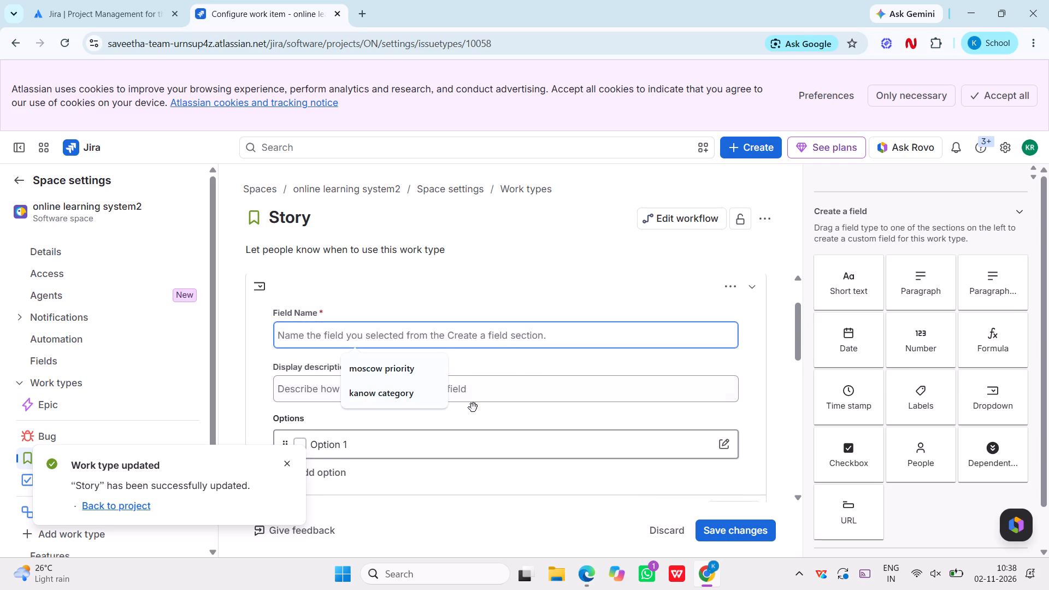
{"action": "left_click", "coordinate": [411, 399]}
{"action": "left_click", "coordinate": [411, 399]}
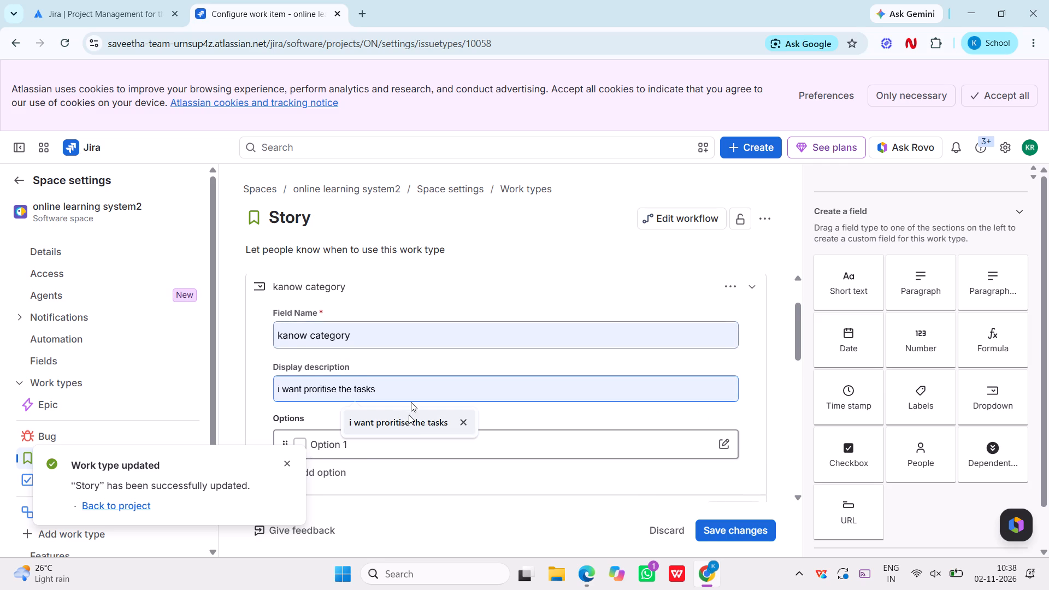
{"action": "left_click", "coordinate": [409, 416]}
{"action": "left_click", "coordinate": [376, 443]}
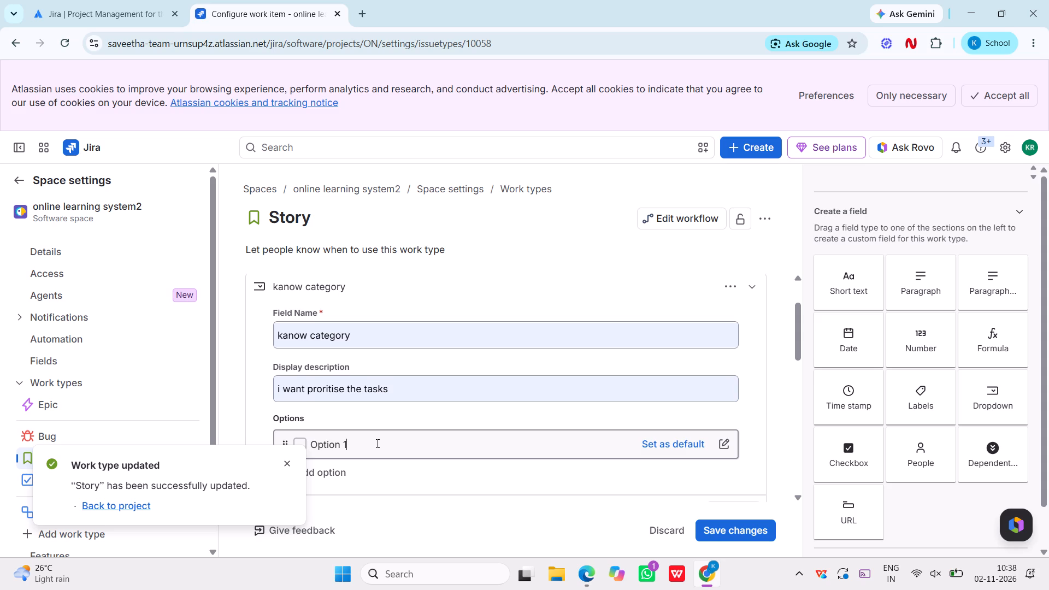
{"action": "left_click", "coordinate": [309, 337]}
{"action": "key", "text": "BackSpace"}
{"action": "key", "text": "BackSpace"}
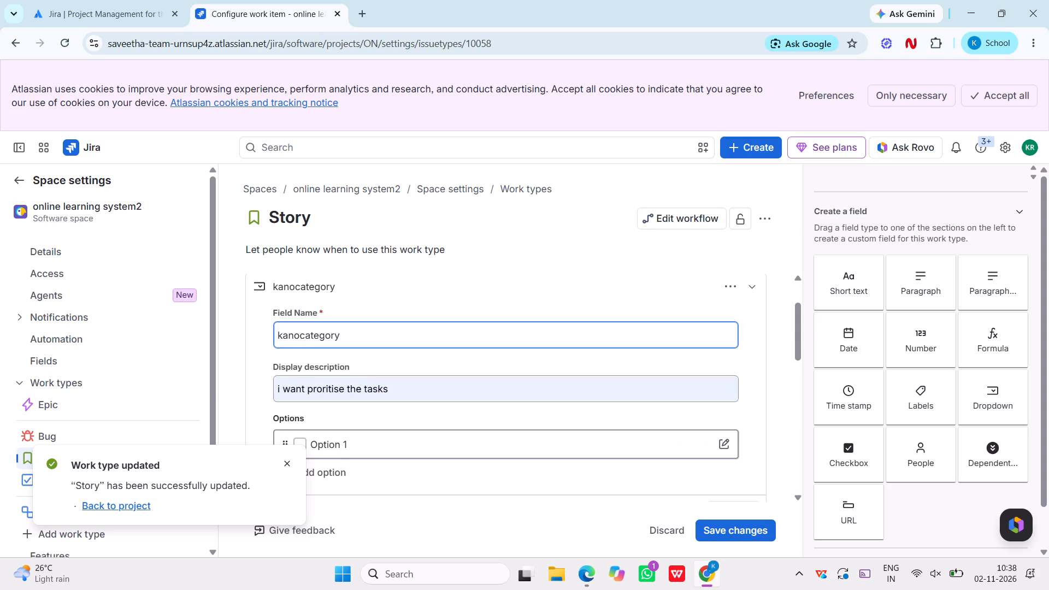
{"action": "key", "text": "space"}
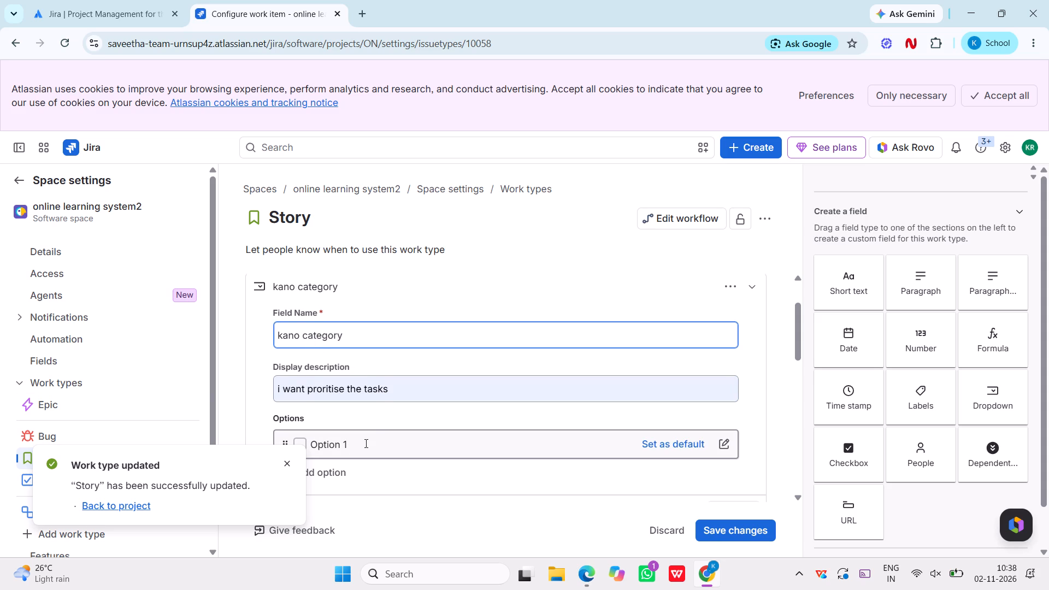
Name the first two options of the "kano category" dropdown "basic" and "performance".
{"action": "left_click", "coordinate": [365, 443]}
{"action": "key", "text": "BackSpace"}
{"action": "key", "text": "BackSpace"}
{"action": "key", "text": "BackSpace"}
{"action": "key", "text": "BackSpace"}
{"action": "key", "text": "BackSpace"}
{"action": "key", "text": "BackSpace"}
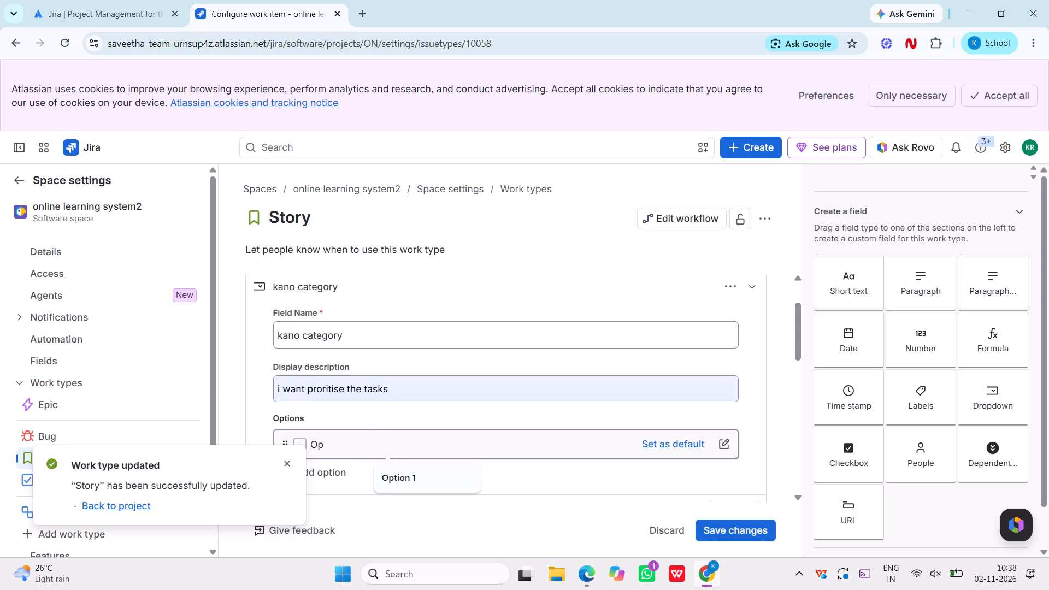
{"action": "key", "text": "BackSpace"}
{"action": "key", "text": "BackSpace"}
{"action": "type", "text": "basic"}
{"action": "key", "text": "Return"}
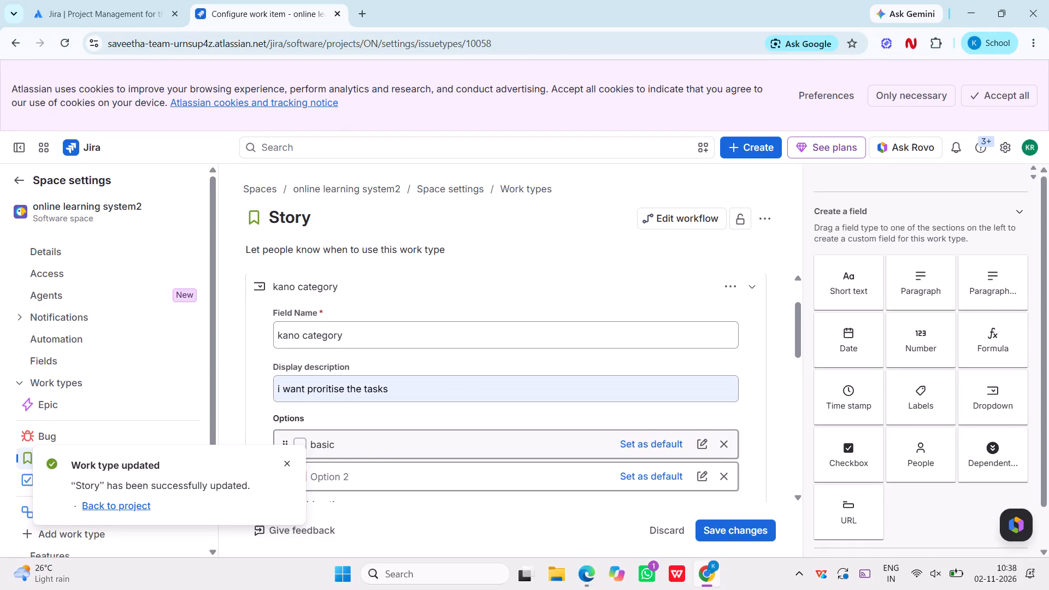
{"action": "type", "text": "perfoemance"}
{"action": "key", "text": "BackSpace"}
{"action": "key", "text": "BackSpace"}
{"action": "key", "text": "BackSpace"}
{"action": "key", "text": "BackSpace"}
{"action": "key", "text": "BackSpace"}
{"action": "key", "text": "BackSpace"}
{"action": "type", "text": "rmance"}
{"action": "key", "text": "Return"}
Add the options "excitement", "indifferent" and "dissatisfaction" to the "kano category" dropdown.
{"action": "type", "text": "excitement"}
{"action": "key", "text": "Return"}
{"action": "type", "text": "indifferent"}
{"action": "key", "text": "space"}
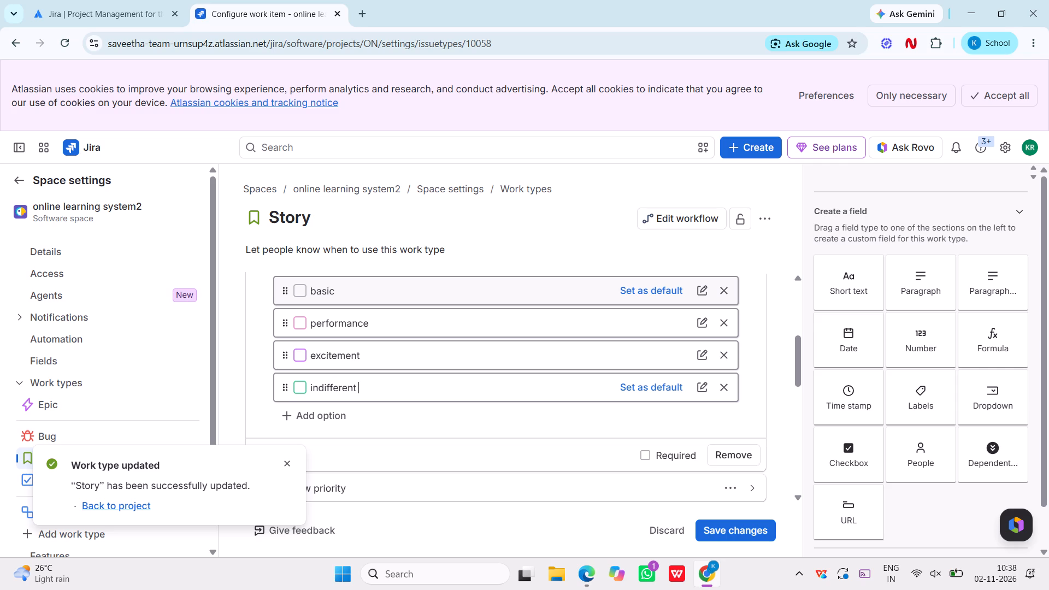
{"action": "key", "text": "Return"}
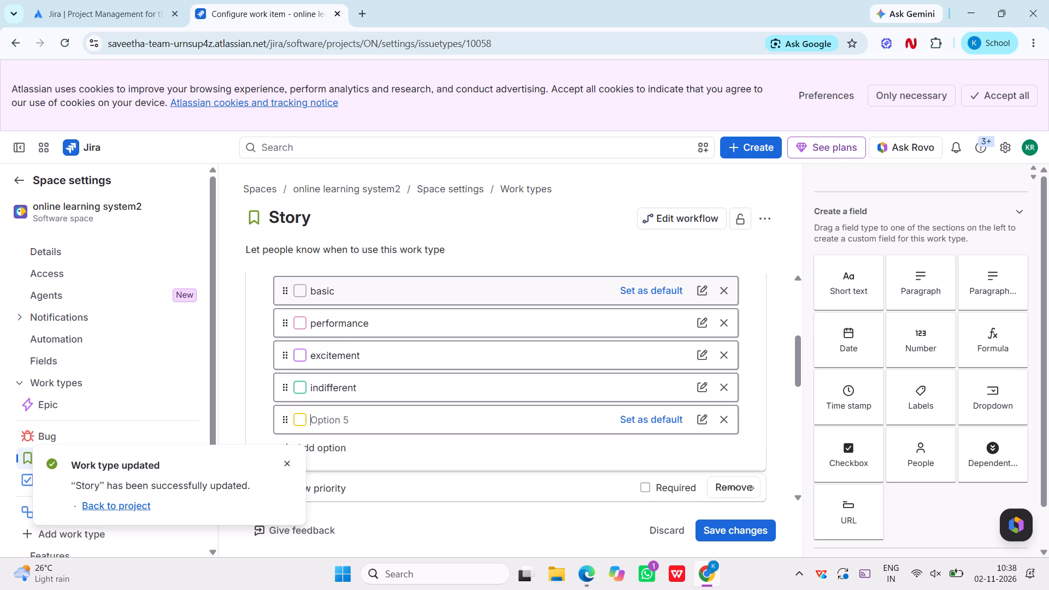
{"action": "type", "text": "dissatisfaction"}
{"action": "key", "text": "Return"}
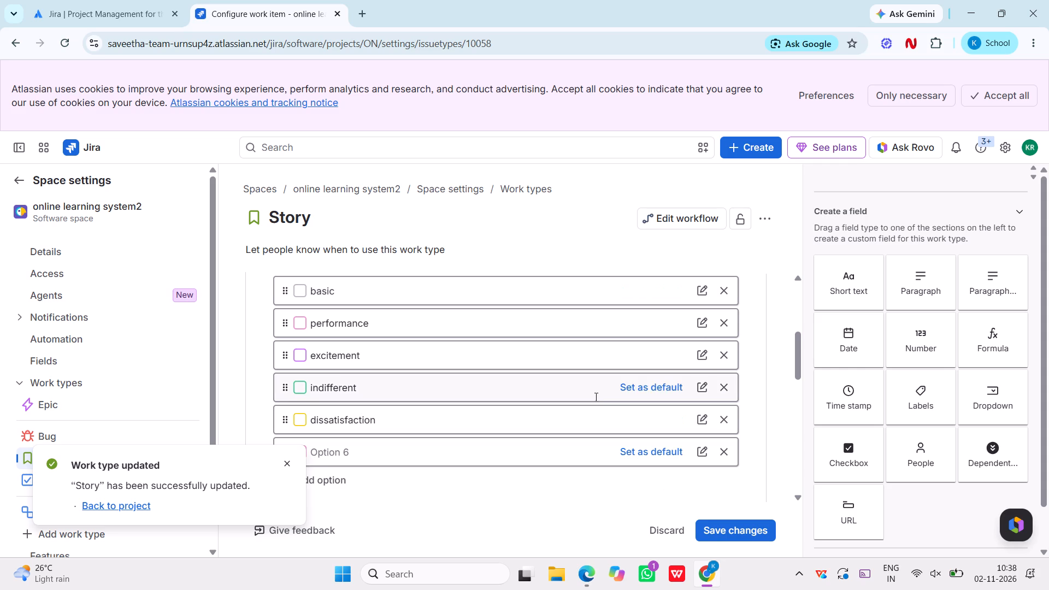
Colour the "dissatisfaction" option red and the "performance" option blue.
{"action": "left_click", "coordinate": [708, 418]}
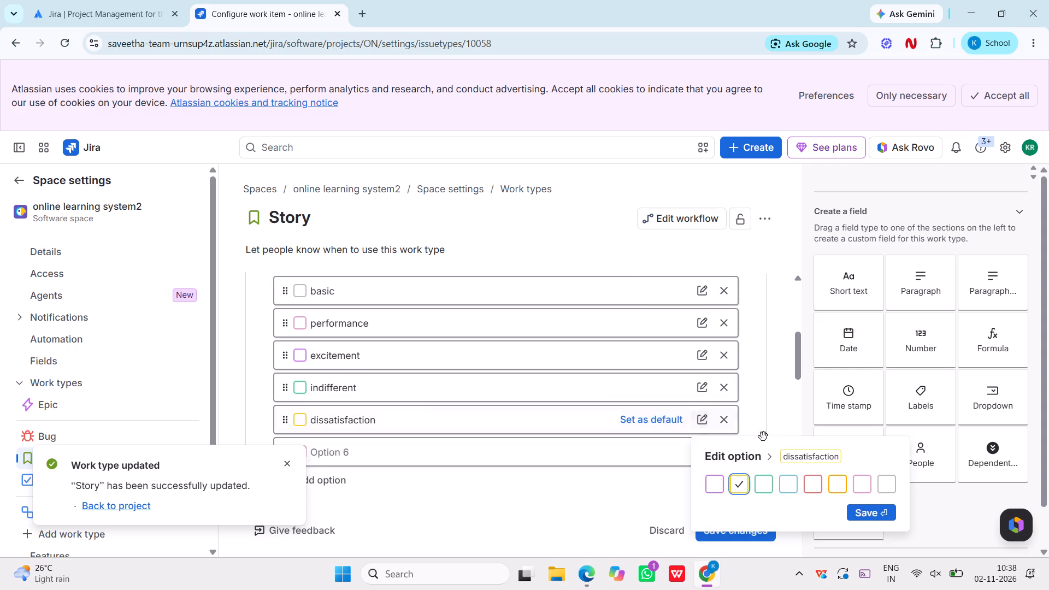
{"action": "left_click", "coordinate": [818, 484]}
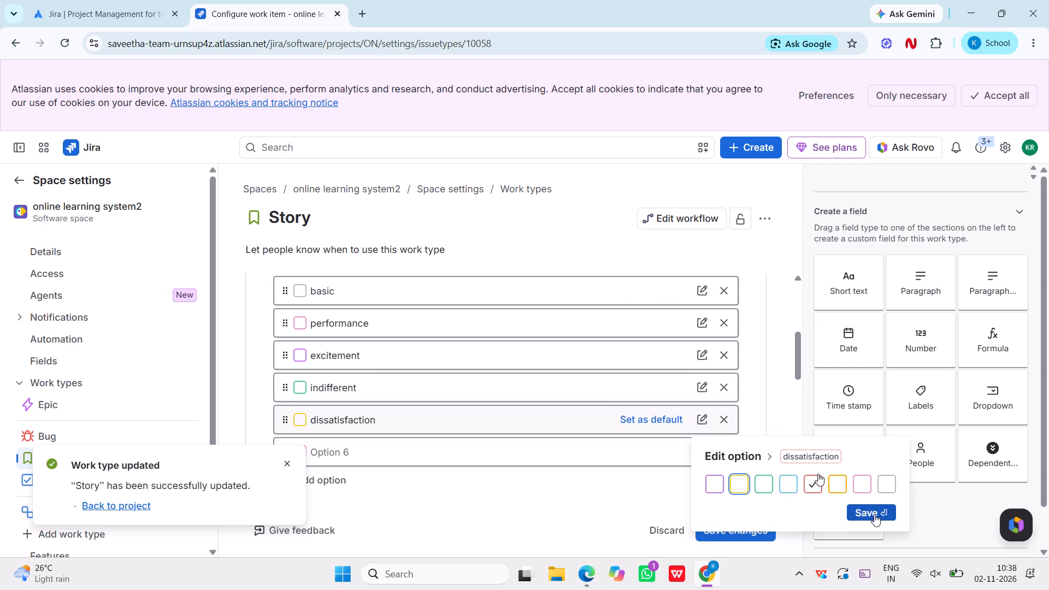
{"action": "left_click", "coordinate": [873, 513]}
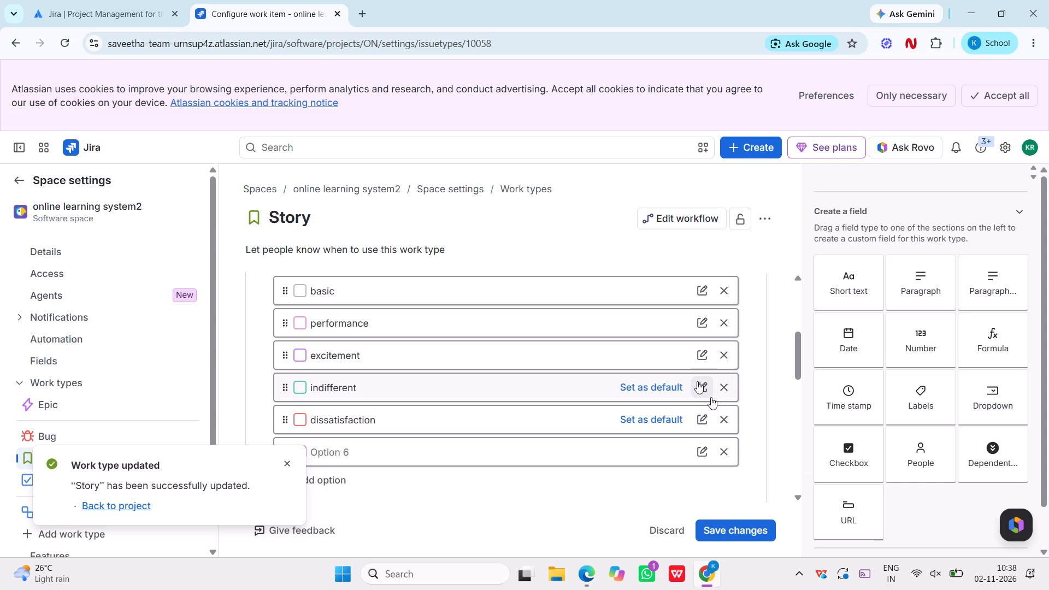
{"action": "left_click", "coordinate": [703, 331]}
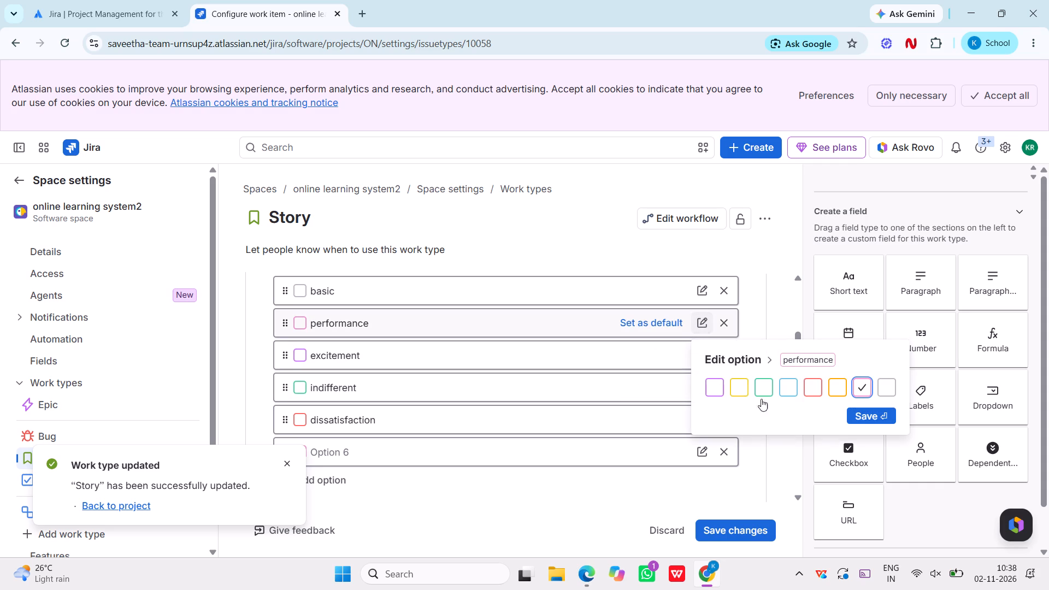
{"action": "left_click", "coordinate": [791, 398]}
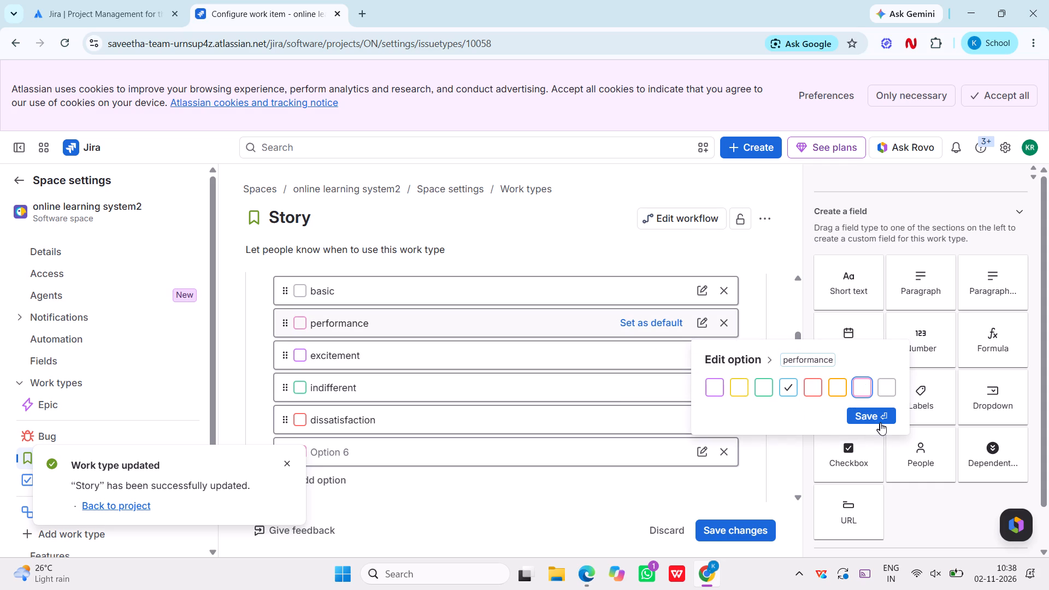
{"action": "left_click", "coordinate": [877, 418]}
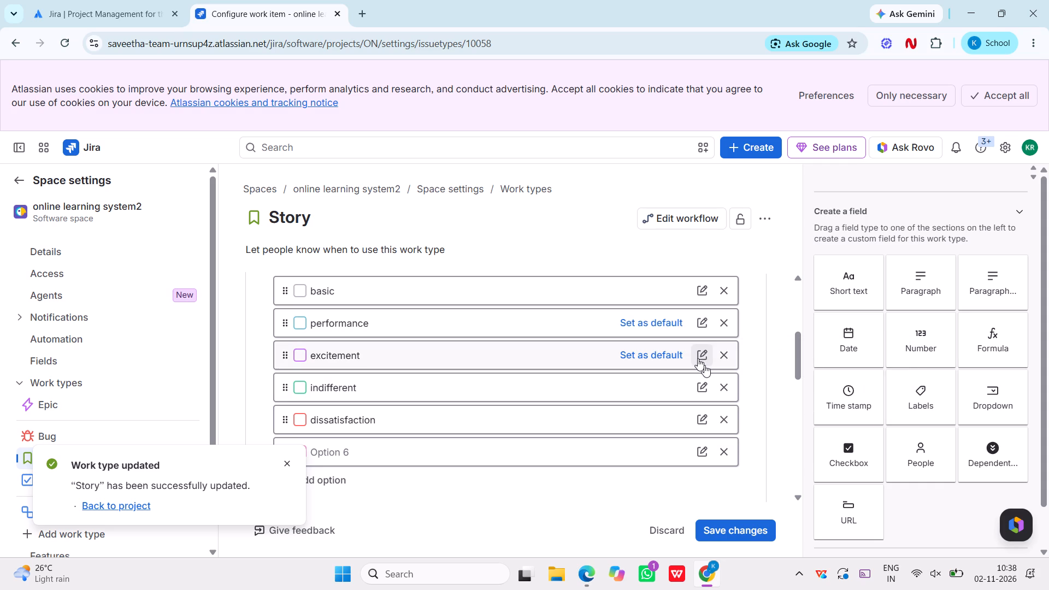
Colour the "excitement" option yellow and the "indifferent" option orange.
{"action": "left_click", "coordinate": [698, 358]}
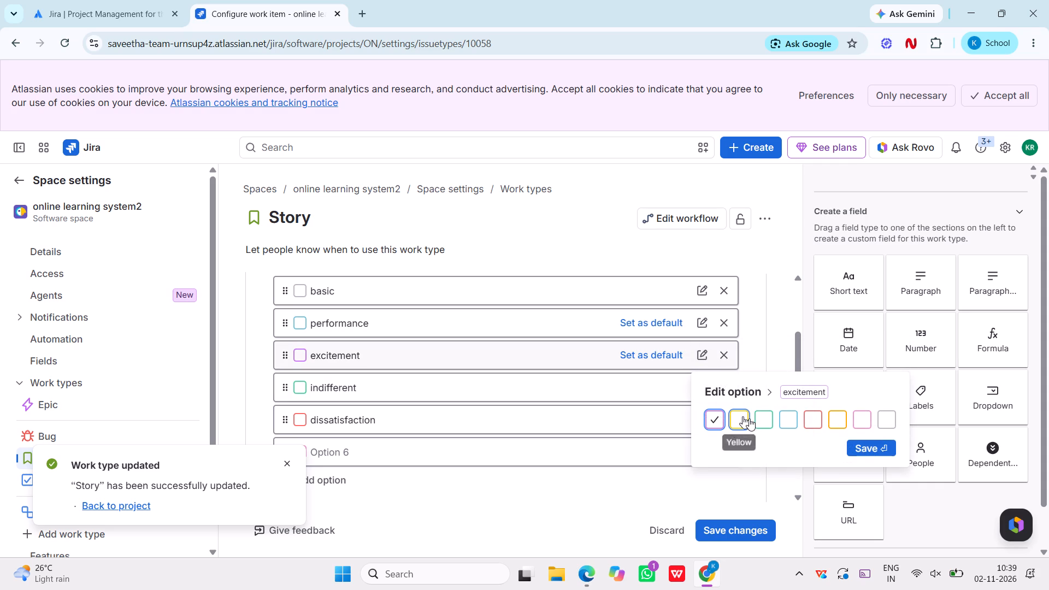
{"action": "left_click", "coordinate": [742, 416]}
{"action": "left_click", "coordinate": [862, 456]}
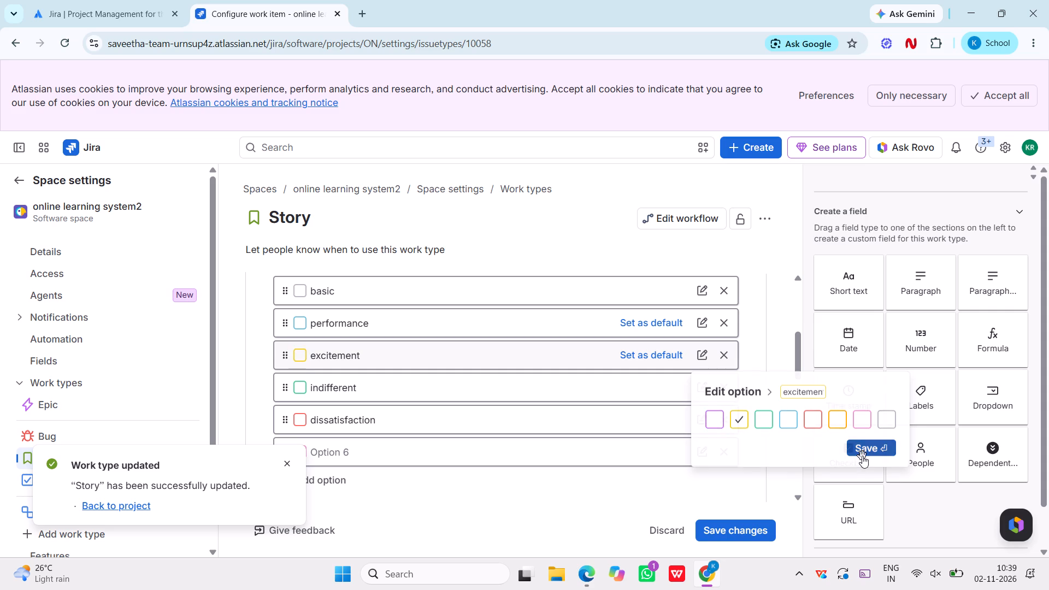
{"action": "left_click", "coordinate": [699, 391]}
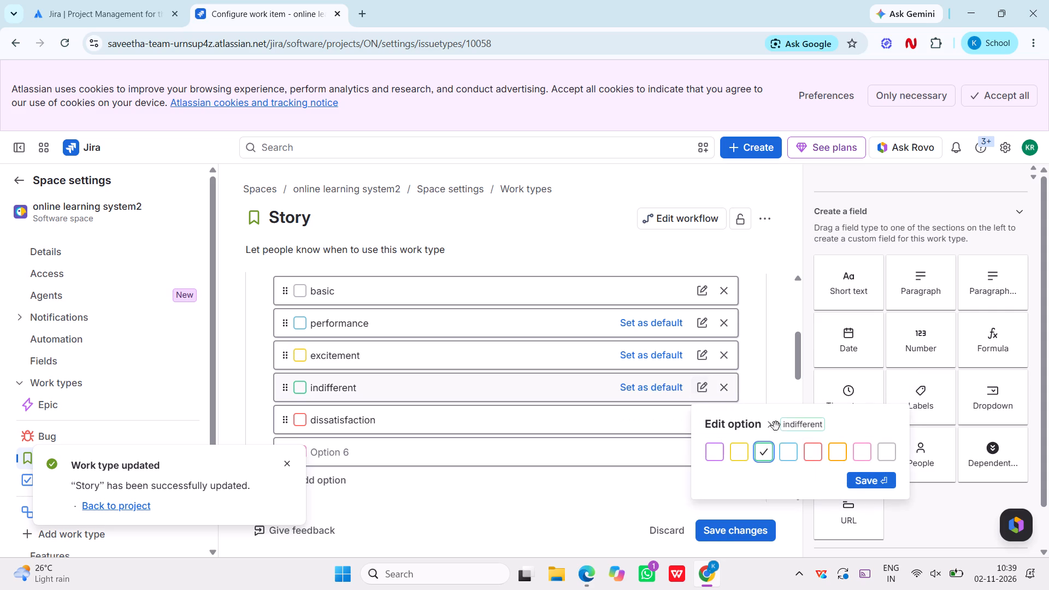
{"action": "left_click", "coordinate": [835, 451]}
{"action": "left_click", "coordinate": [876, 482]}
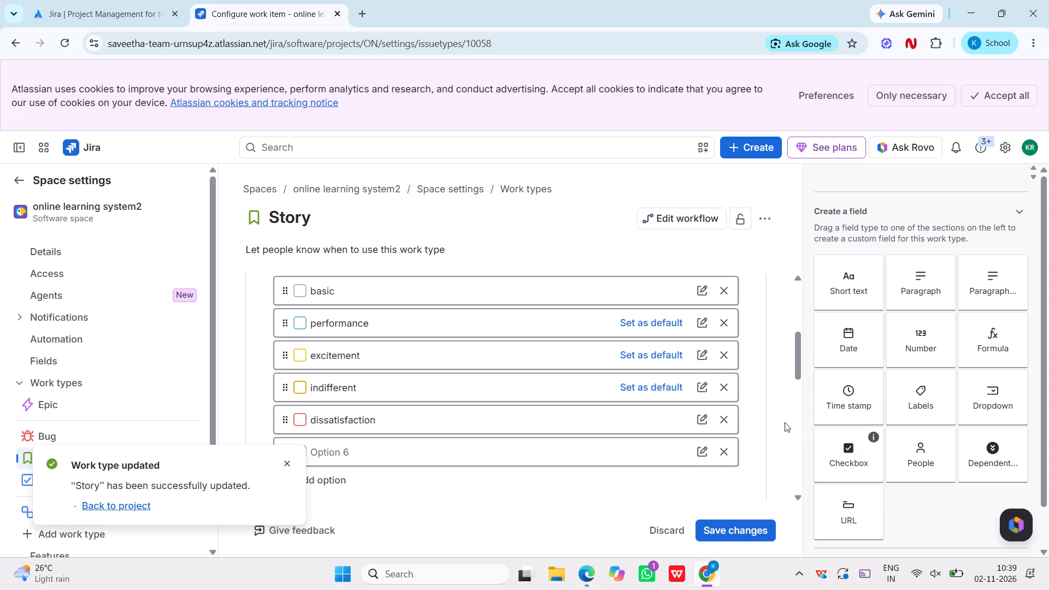
Colour the "basic" option green.
{"action": "left_click", "coordinate": [697, 288]}
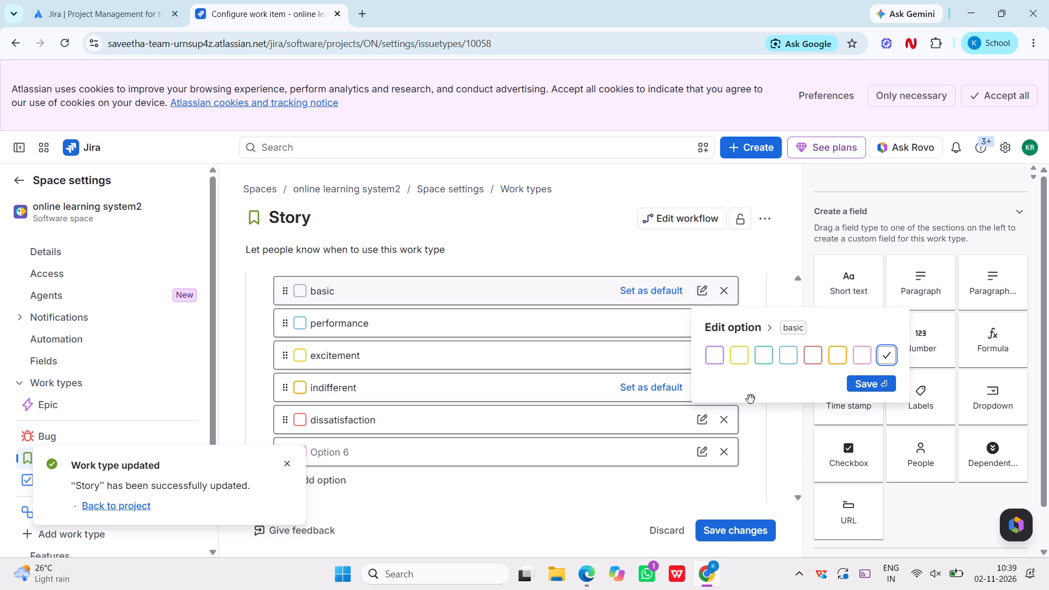
{"action": "left_click", "coordinate": [765, 369]}
{"action": "left_click", "coordinate": [765, 359]}
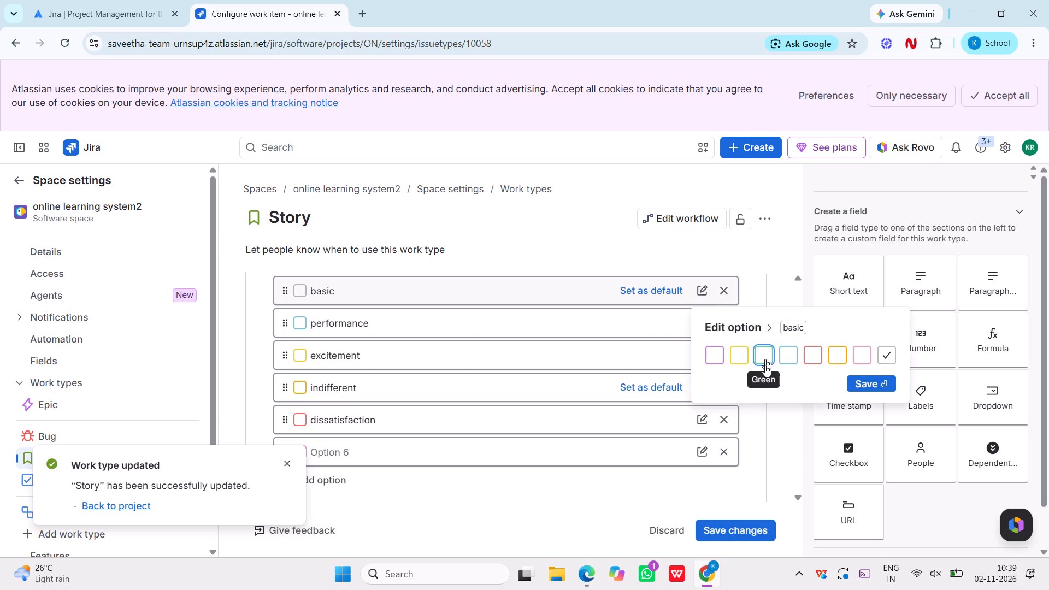
{"action": "left_click", "coordinate": [864, 384]}
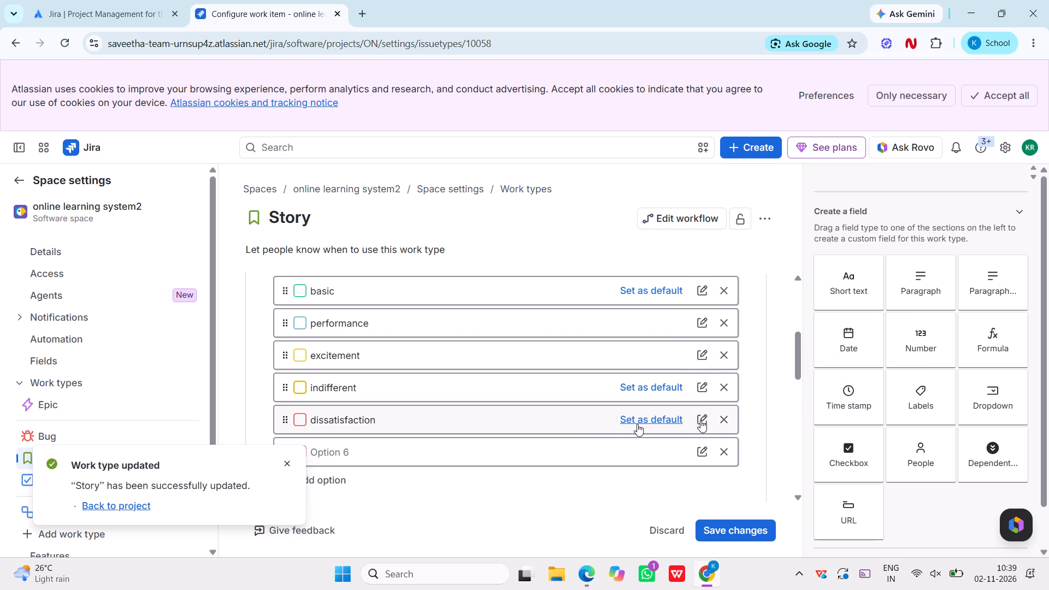
Save the Story work type's changes with the new kano category field and dismiss the notification.
{"action": "scroll", "coordinate": [580, 427], "scroll_direction": "down", "scroll_amount": 1}
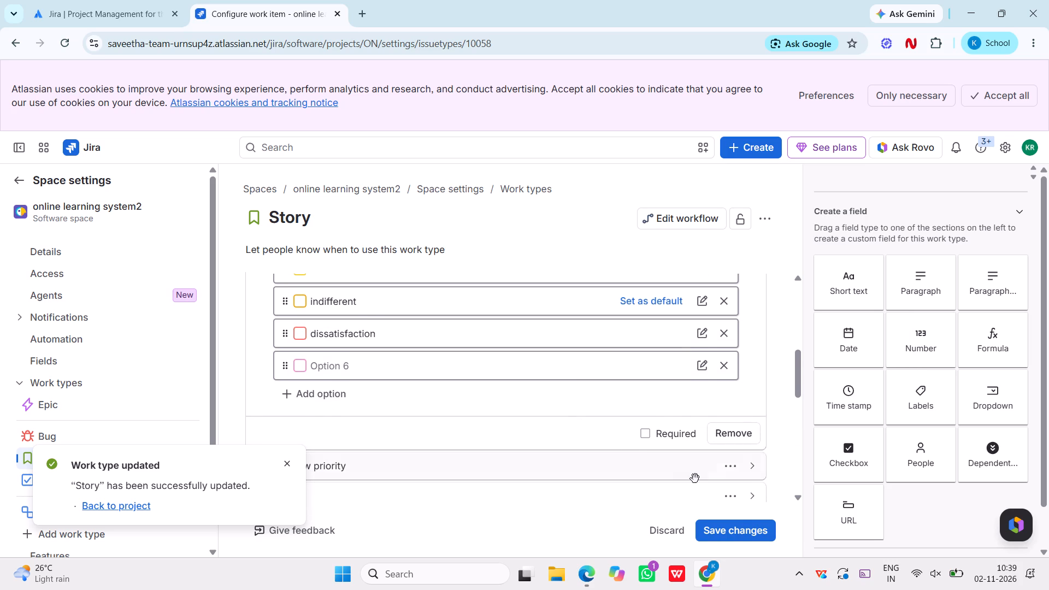
{"action": "left_click", "coordinate": [746, 530]}
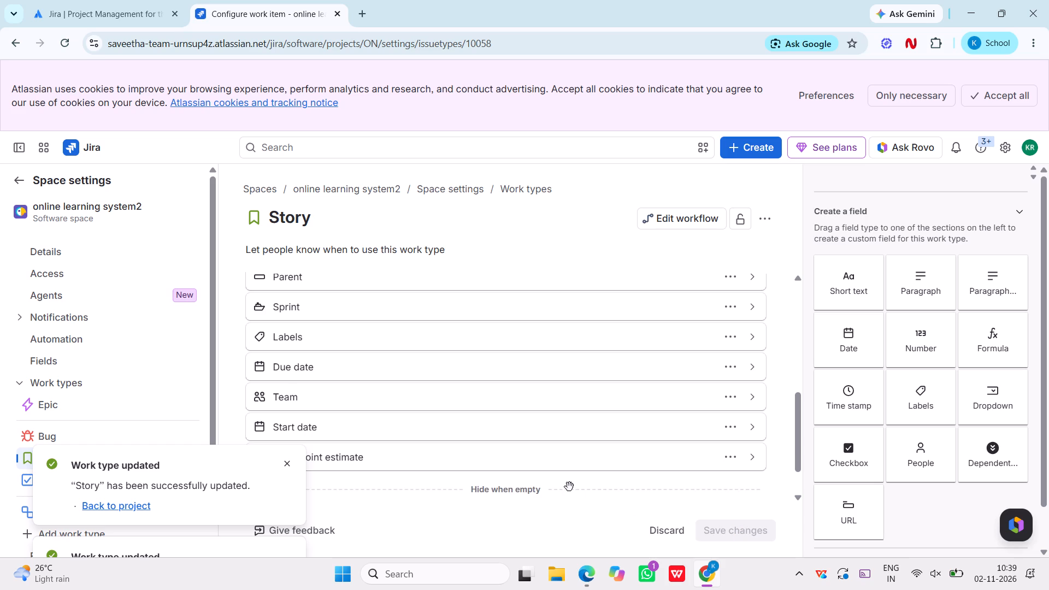
{"action": "left_click", "coordinate": [289, 462]}
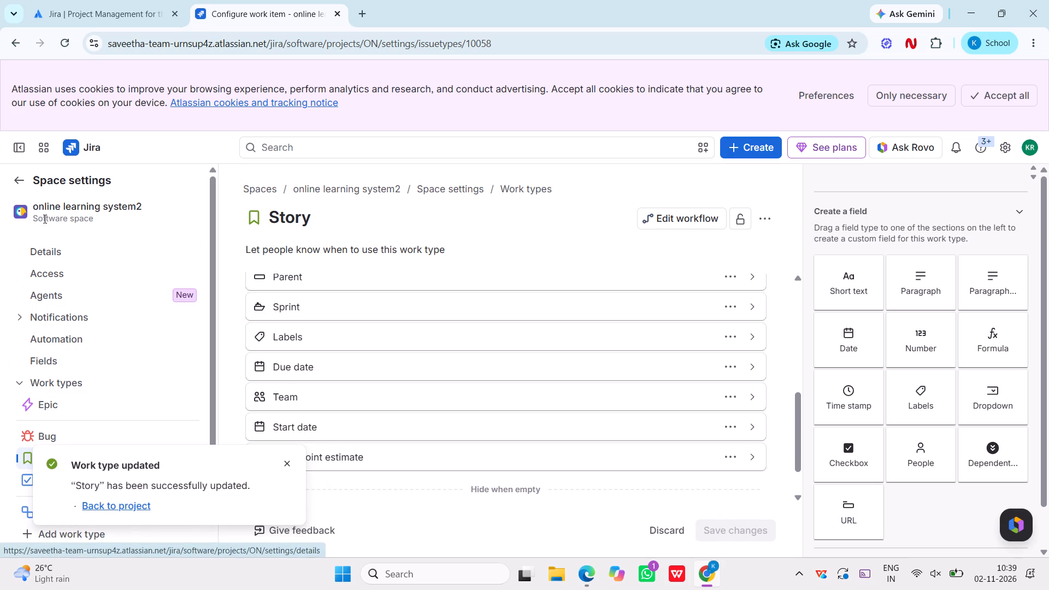
Return to the space's backlog, open the "courser" story and set its kano category to "basic".
{"action": "left_click", "coordinate": [22, 174]}
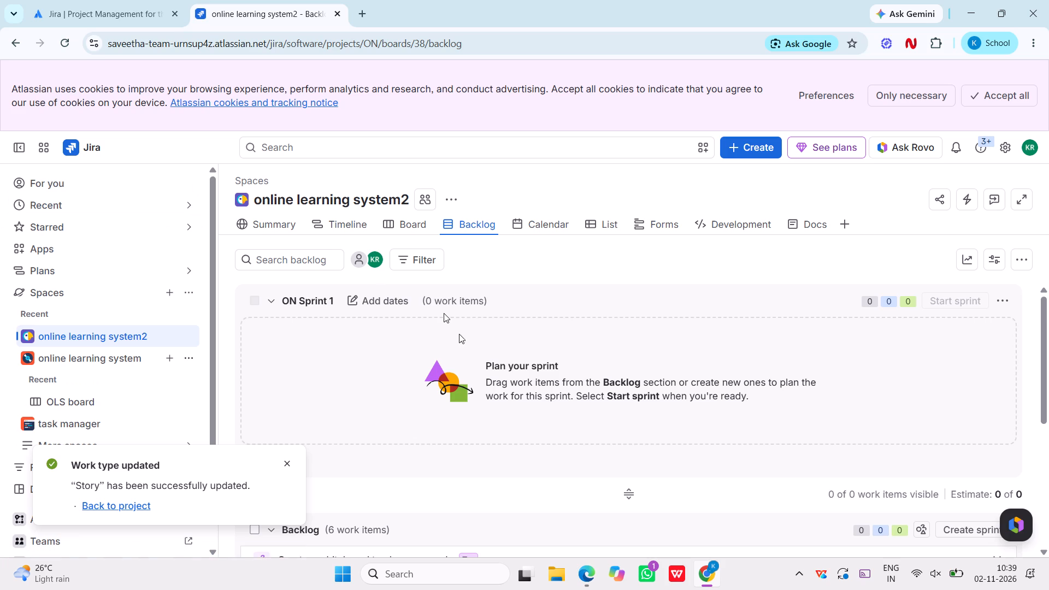
{"action": "scroll", "coordinate": [434, 411], "scroll_direction": "down", "scroll_amount": 2}
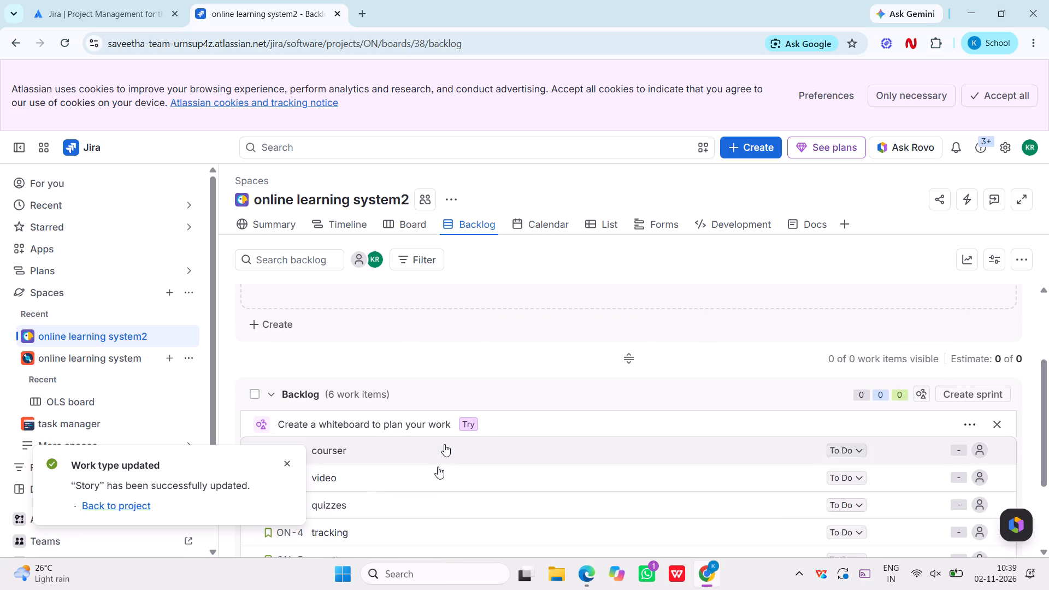
{"action": "double_click", "coordinate": [449, 455]}
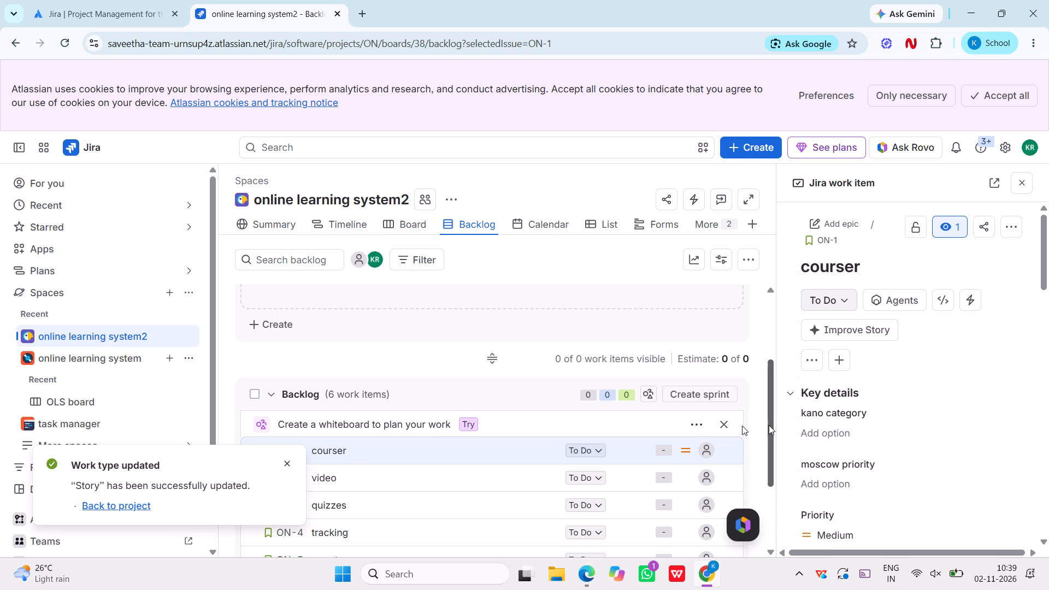
{"action": "left_click", "coordinate": [839, 426]}
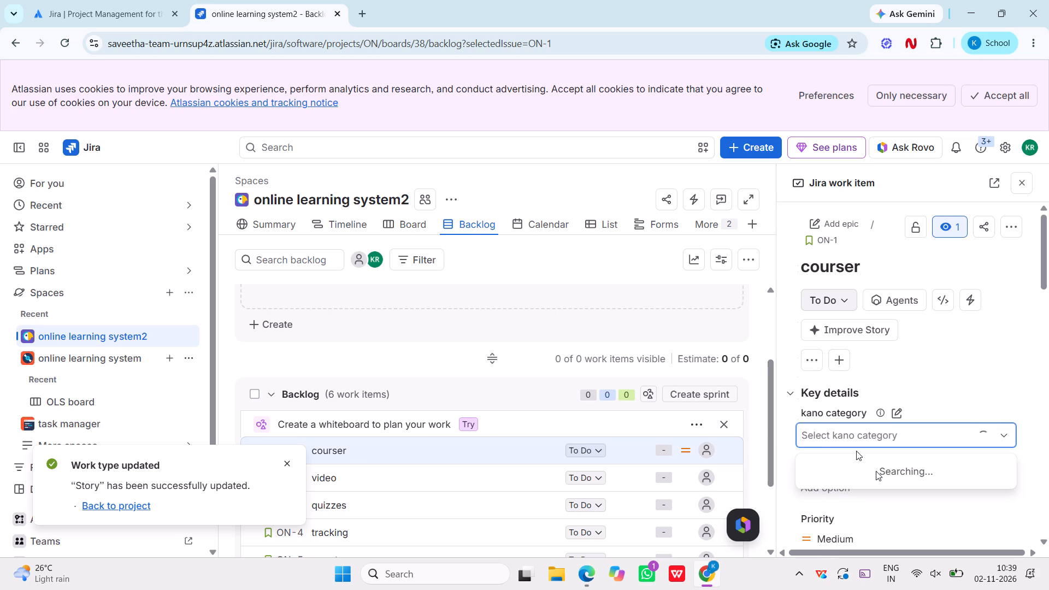
{"action": "scroll", "coordinate": [876, 471], "scroll_direction": "down", "scroll_amount": 2}
{"action": "scroll", "coordinate": [918, 367], "scroll_direction": "down", "scroll_amount": 1}
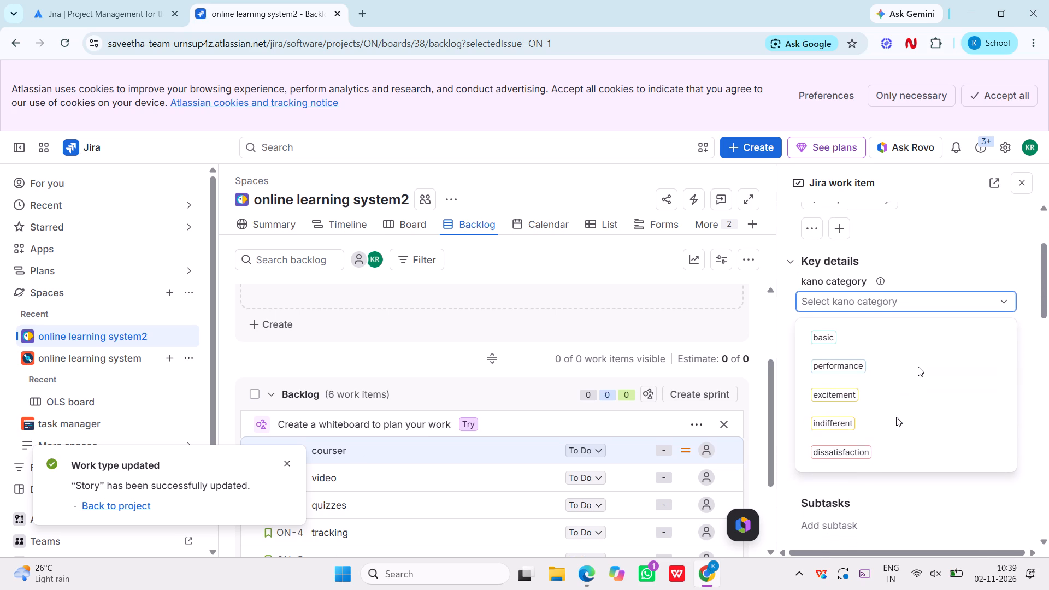
{"action": "scroll", "coordinate": [896, 417], "scroll_direction": "down", "scroll_amount": 1}
{"action": "left_click", "coordinate": [847, 329]}
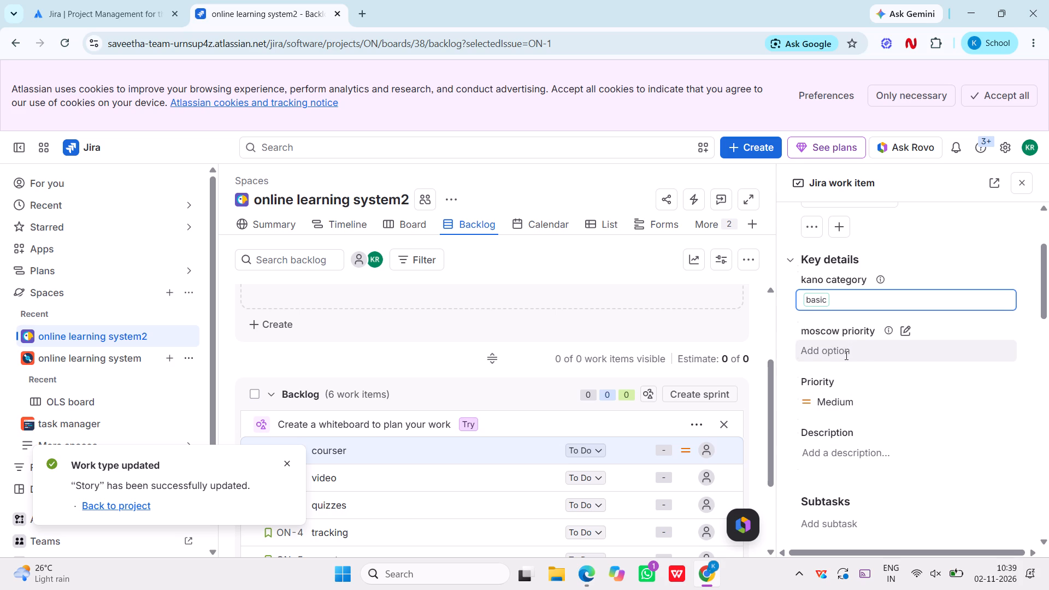
Set the "courser" story's moscow priority to "must have" and its Priority to Highest.
{"action": "left_click", "coordinate": [845, 355]}
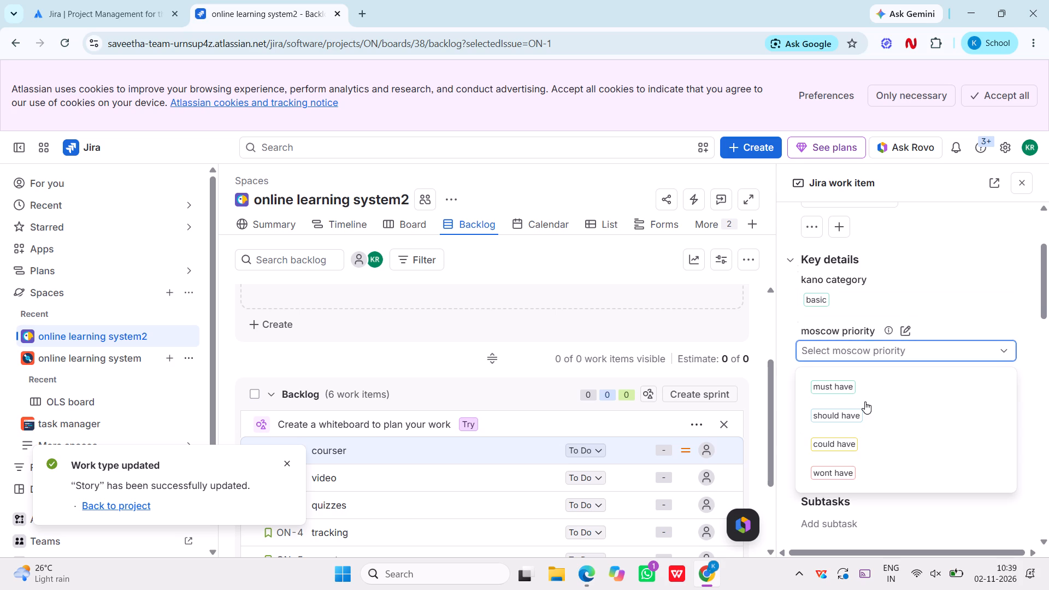
{"action": "left_click", "coordinate": [836, 382]}
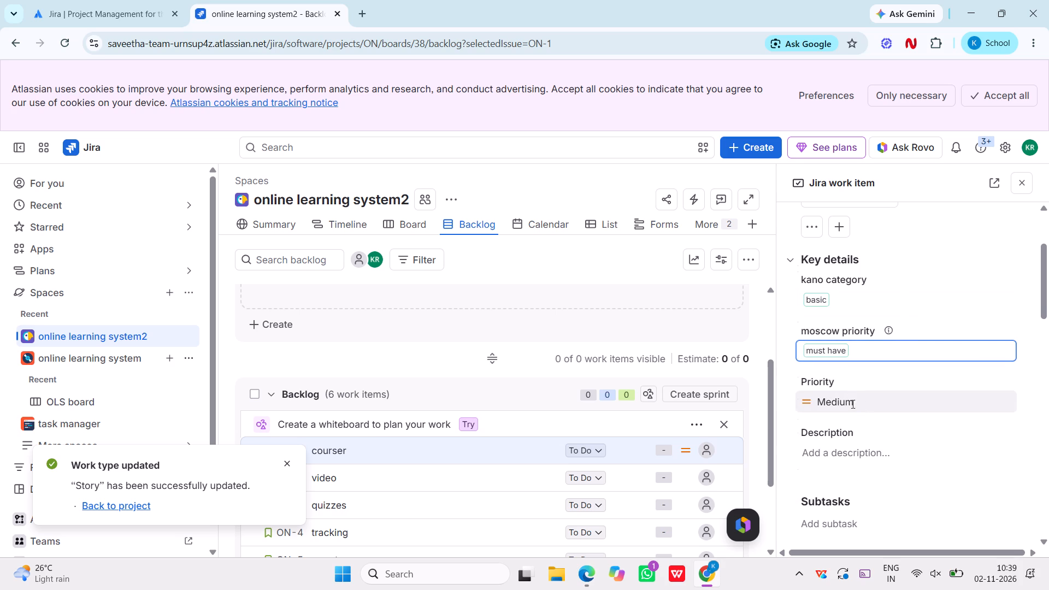
{"action": "left_click", "coordinate": [850, 404]}
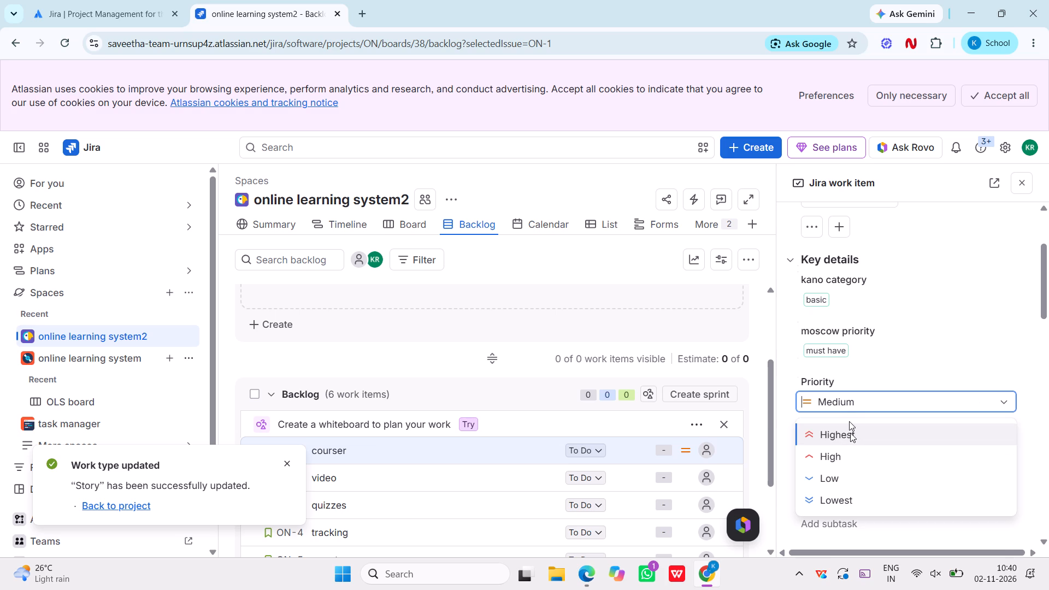
{"action": "left_click", "coordinate": [850, 433]}
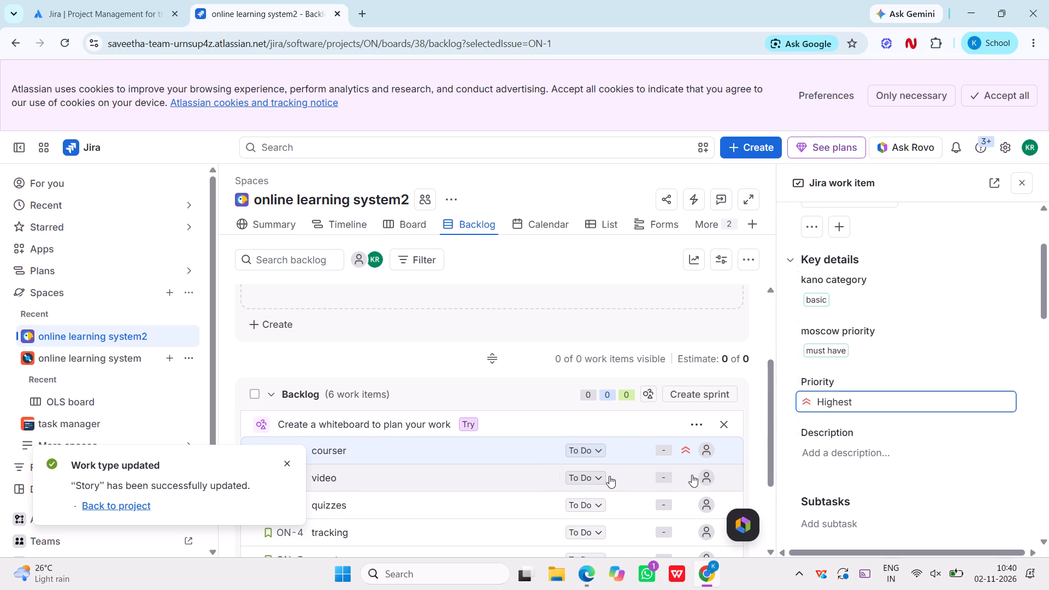
Open the "video" story and set its kano category to "basic", moscow priority to "must have" and Priority to High.
{"action": "double_click", "coordinate": [622, 476]}
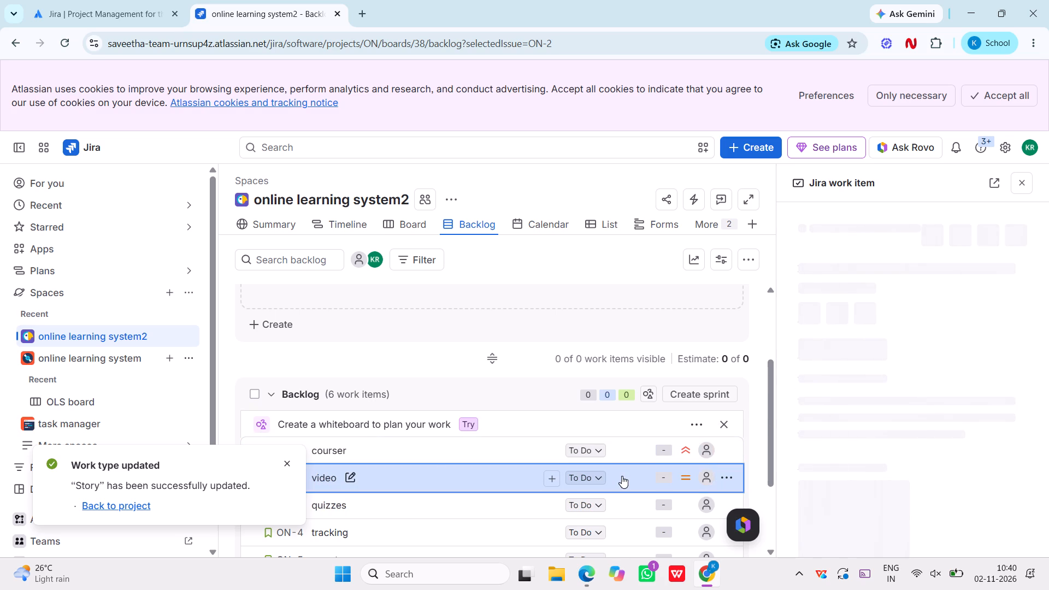
{"action": "left_click", "coordinate": [287, 465]}
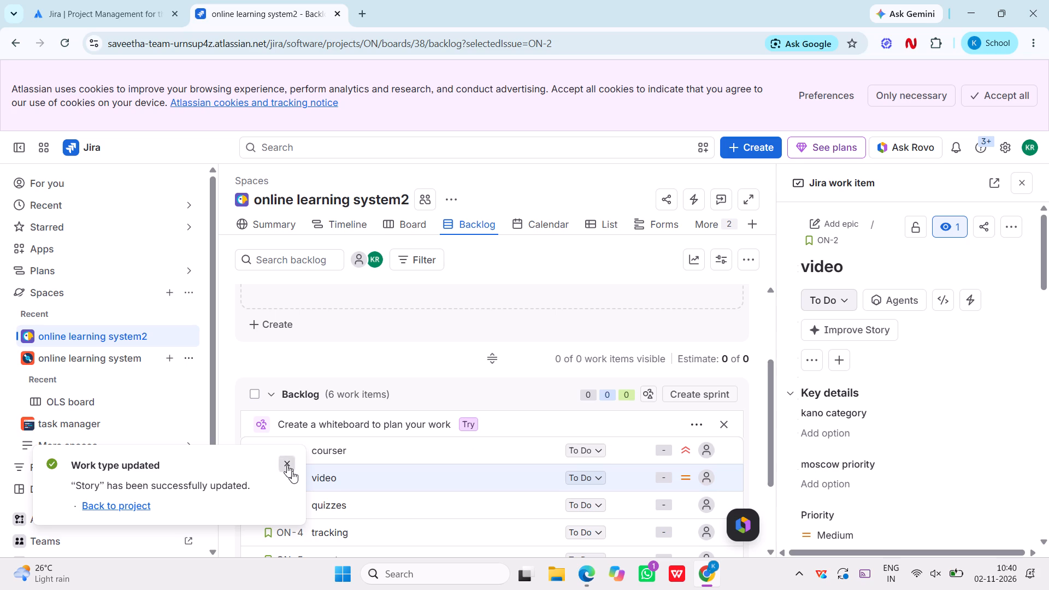
{"action": "left_click", "coordinate": [826, 435]}
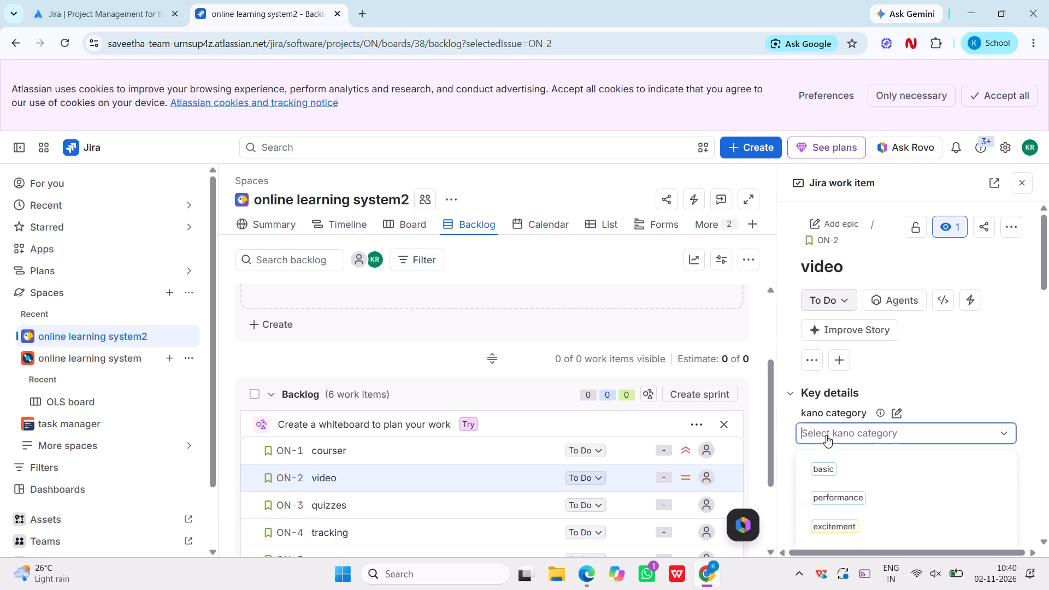
{"action": "left_click", "coordinate": [840, 466]}
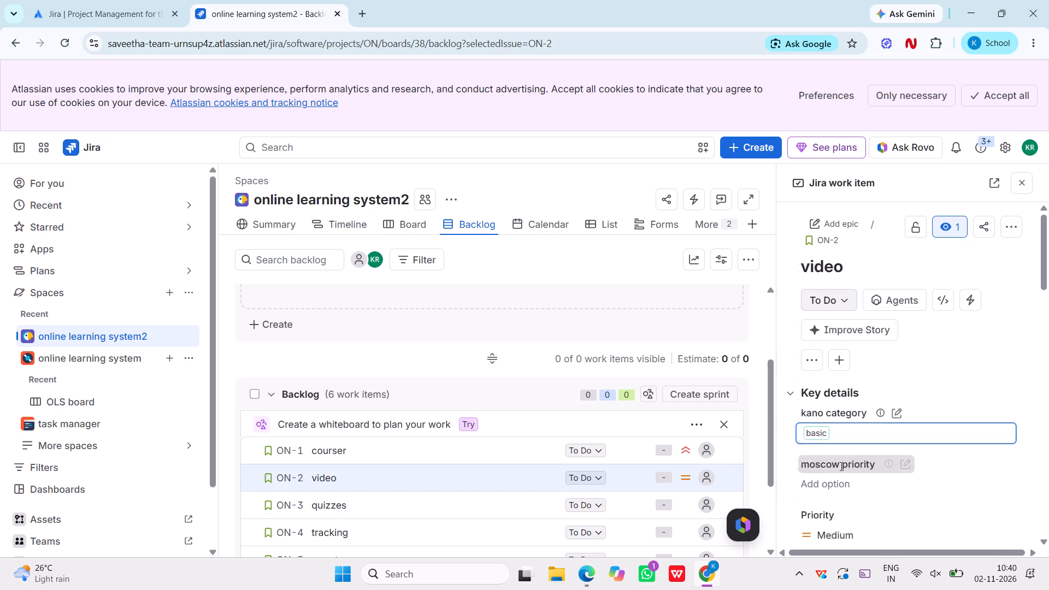
{"action": "scroll", "coordinate": [840, 466], "scroll_direction": "down", "scroll_amount": 1}
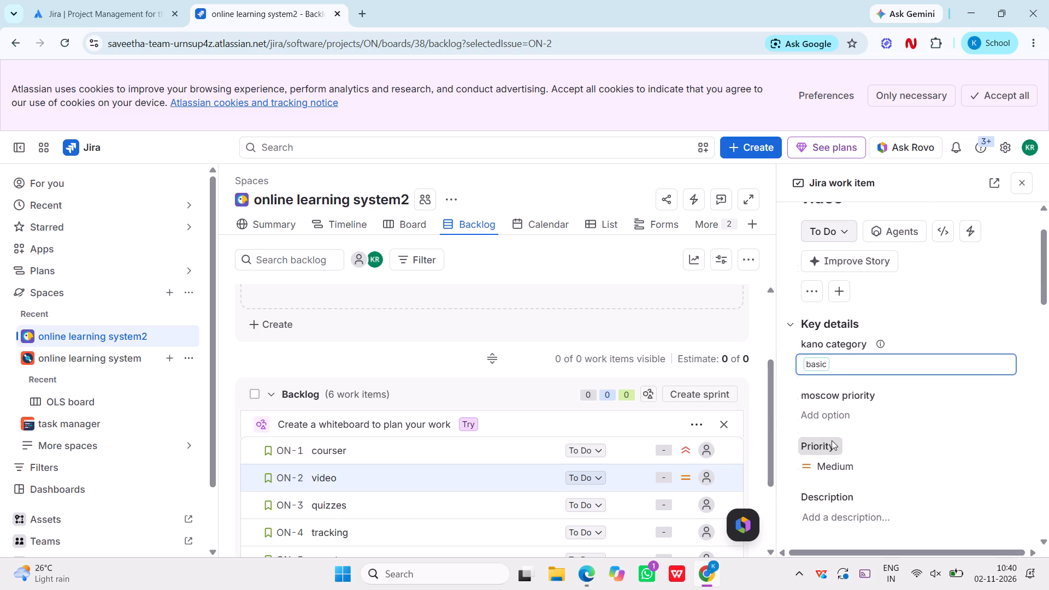
{"action": "left_click", "coordinate": [854, 415]}
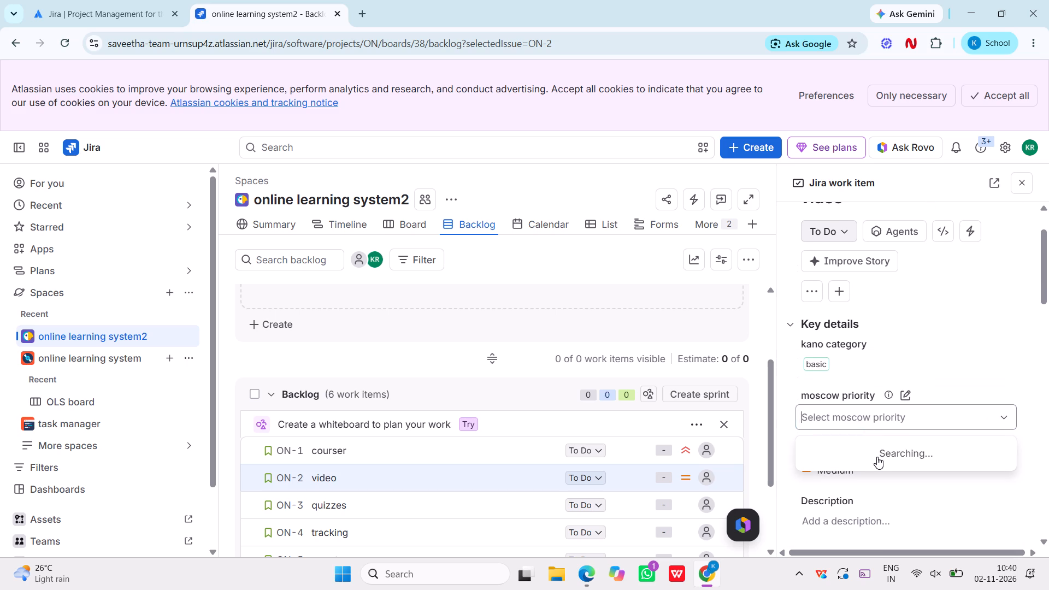
{"action": "left_click", "coordinate": [874, 450]}
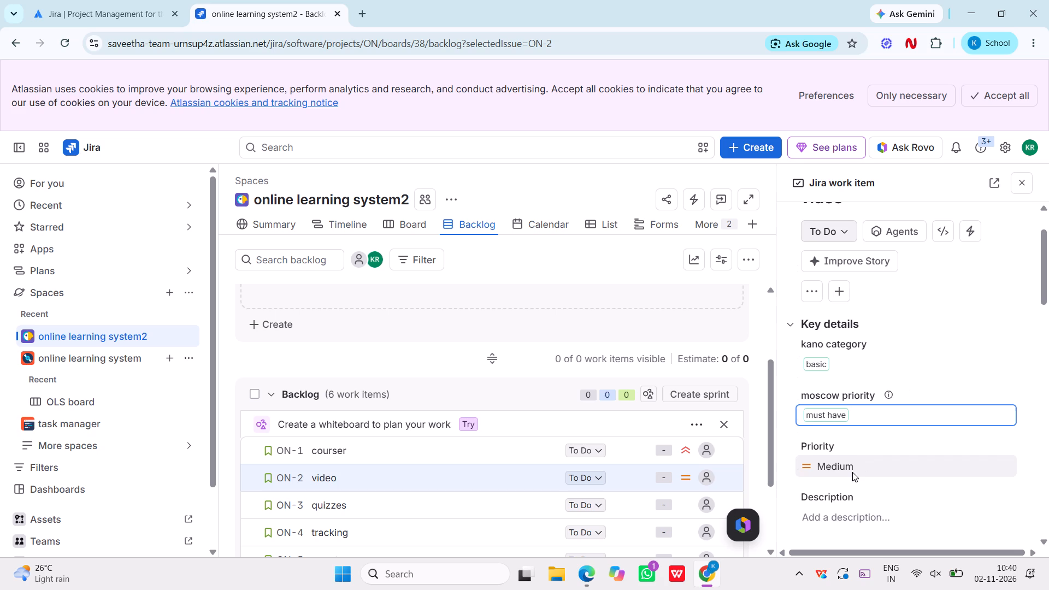
{"action": "left_click", "coordinate": [851, 472]}
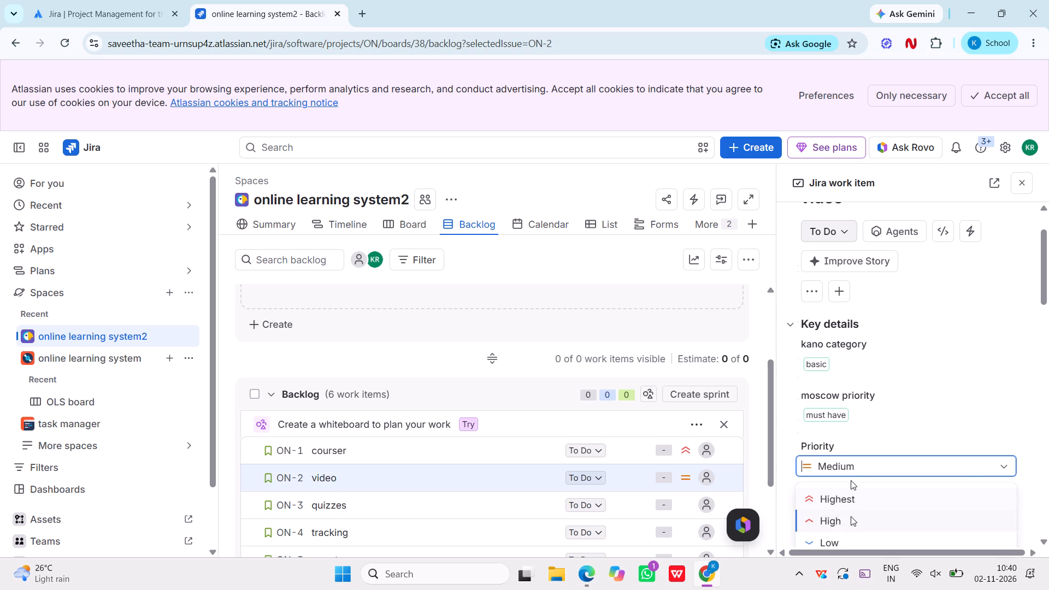
{"action": "left_click", "coordinate": [846, 526]}
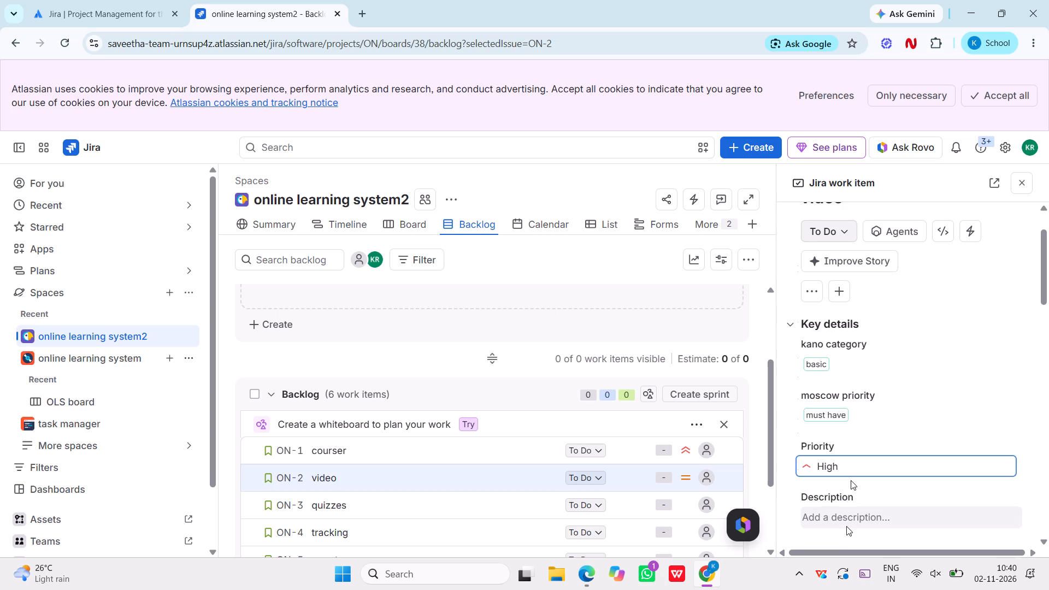
{"action": "left_click", "coordinate": [934, 385]}
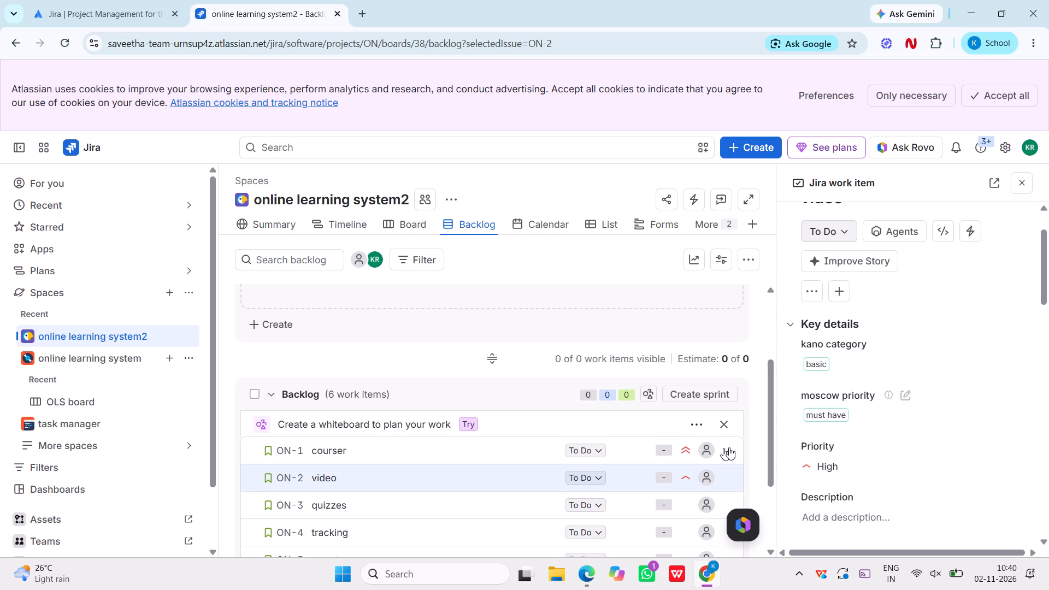
Open the "quizzes" story and set its kano category to "performance" and its moscow priority to "should have".
{"action": "double_click", "coordinate": [638, 508]}
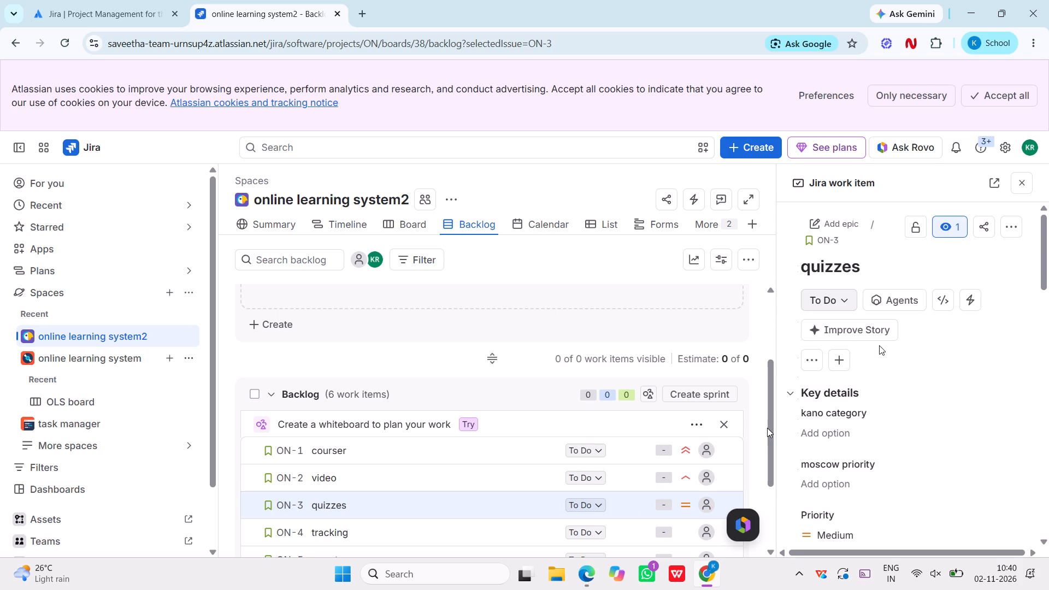
{"action": "left_click", "coordinate": [847, 426]}
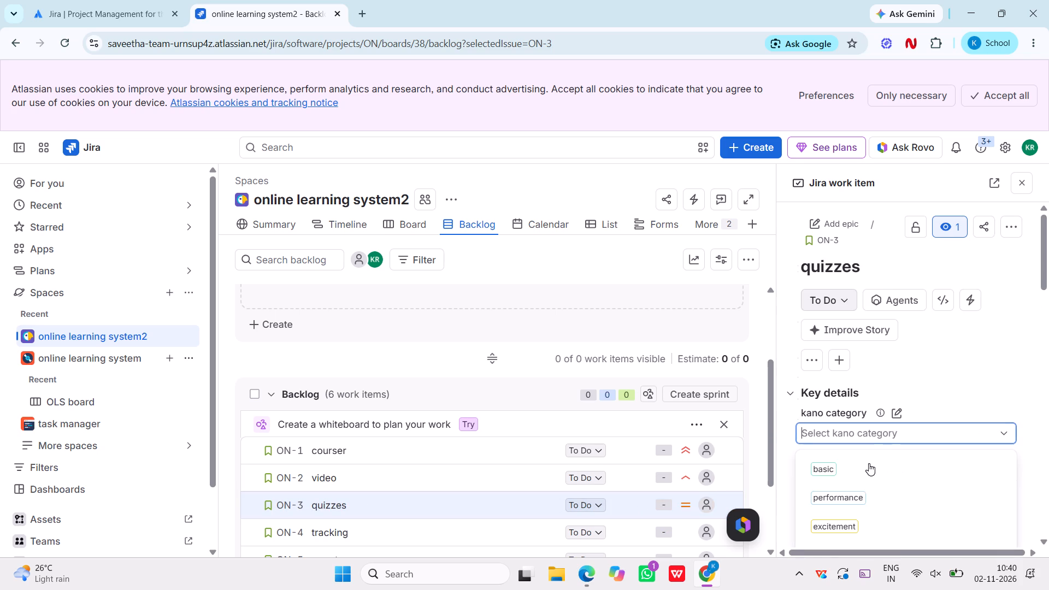
{"action": "left_click", "coordinate": [858, 496]}
{"action": "scroll", "coordinate": [858, 496], "scroll_direction": "down", "scroll_amount": 1}
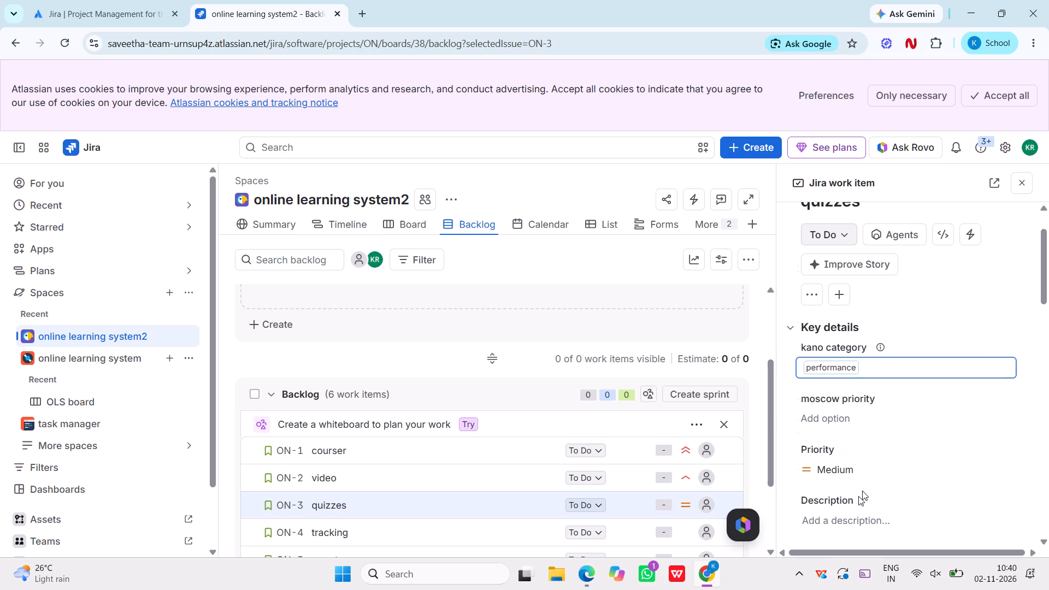
{"action": "left_click", "coordinate": [842, 417]}
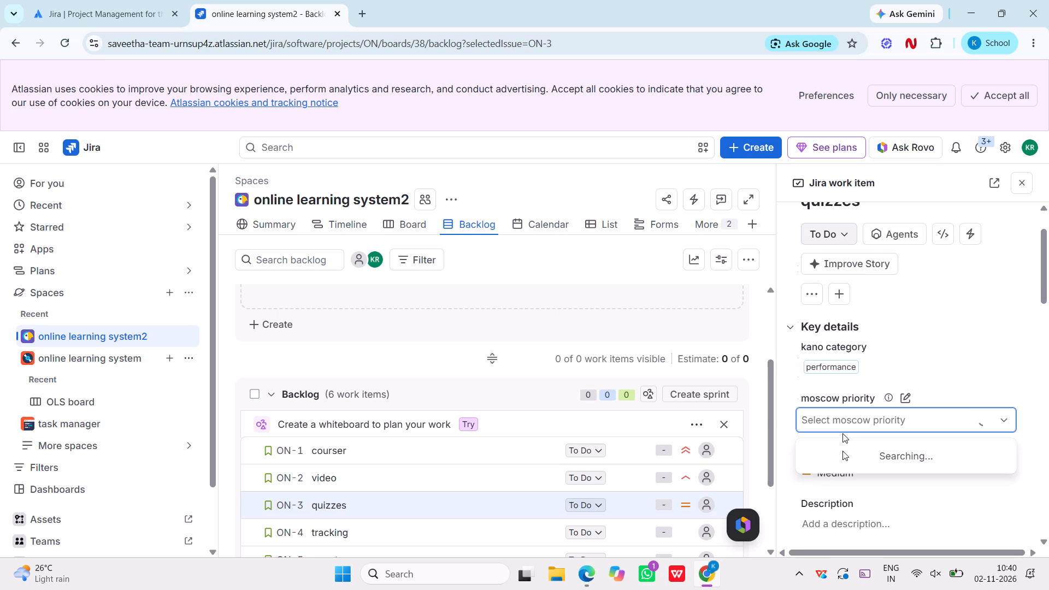
{"action": "left_click", "coordinate": [842, 478]}
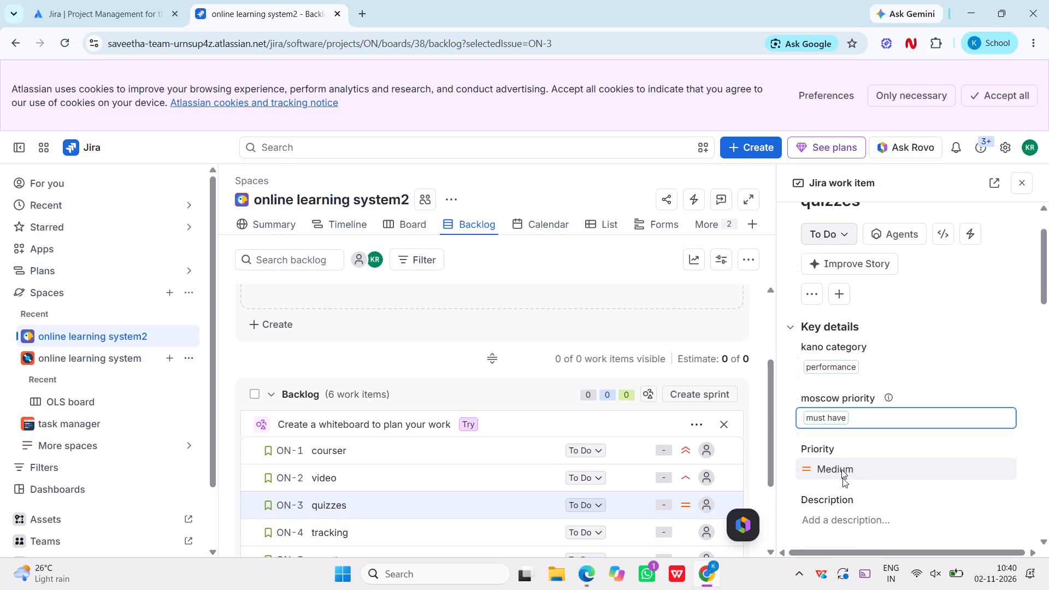
{"action": "left_click", "coordinate": [857, 411]}
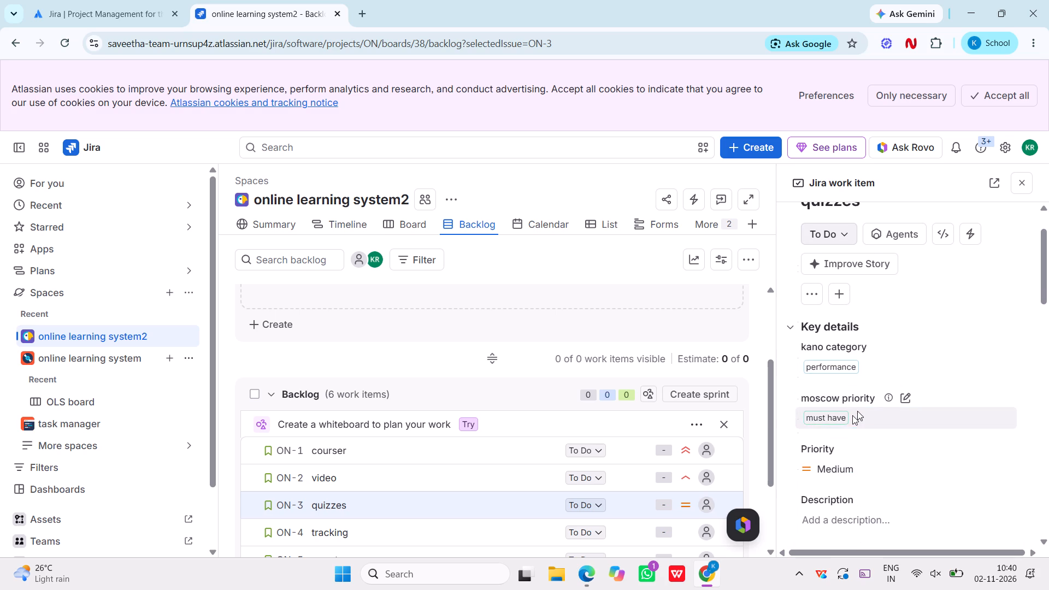
{"action": "left_click", "coordinate": [851, 489]}
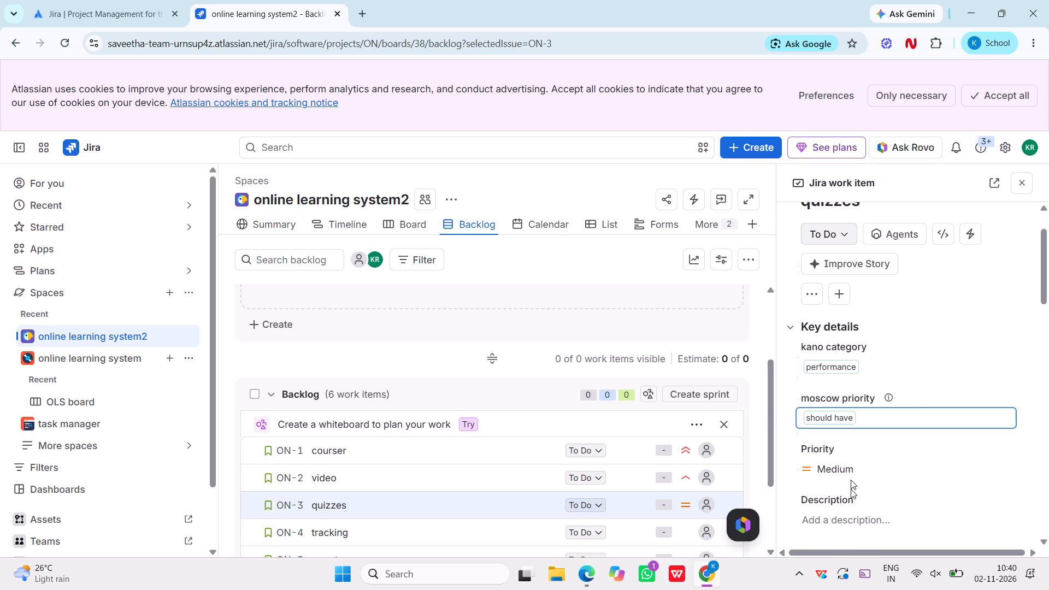
{"action": "left_click", "coordinate": [848, 468]}
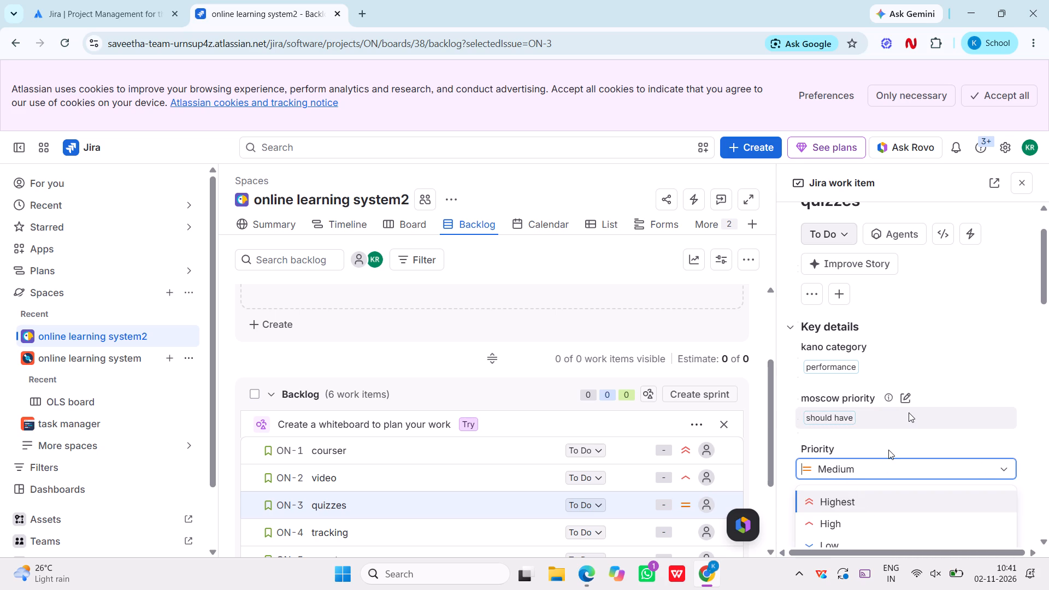
{"action": "left_click", "coordinate": [909, 412]}
Open the "tracking" story and set its kano category to "excitement", moscow priority to "should have" and Priority to Low.
{"action": "scroll", "coordinate": [626, 524], "scroll_direction": "down", "scroll_amount": 1}
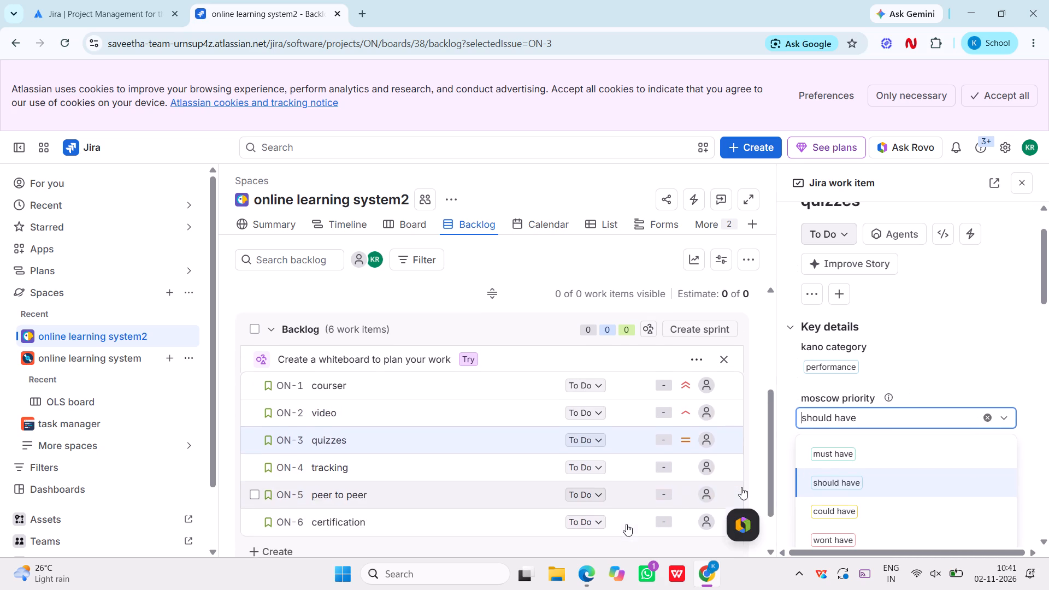
{"action": "scroll", "coordinate": [741, 487], "scroll_direction": "down", "scroll_amount": 1}
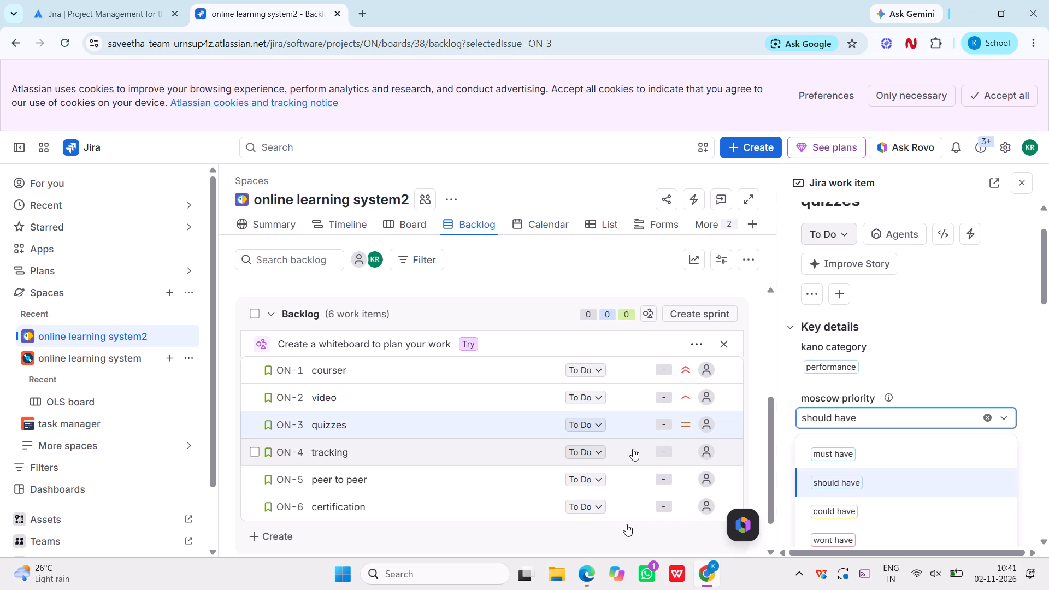
{"action": "left_click", "coordinate": [633, 449]}
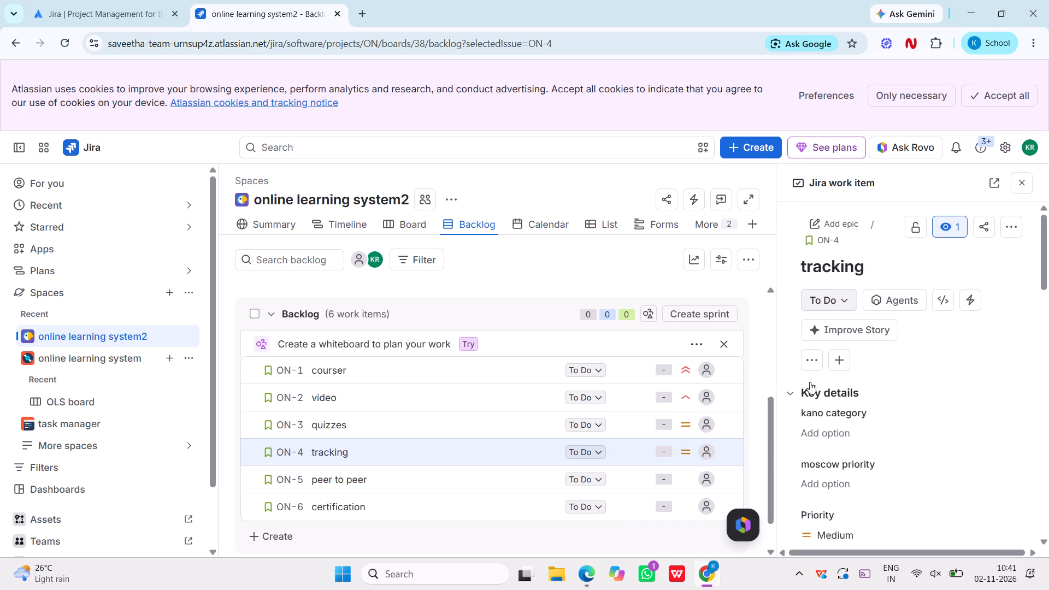
{"action": "left_click", "coordinate": [861, 437]}
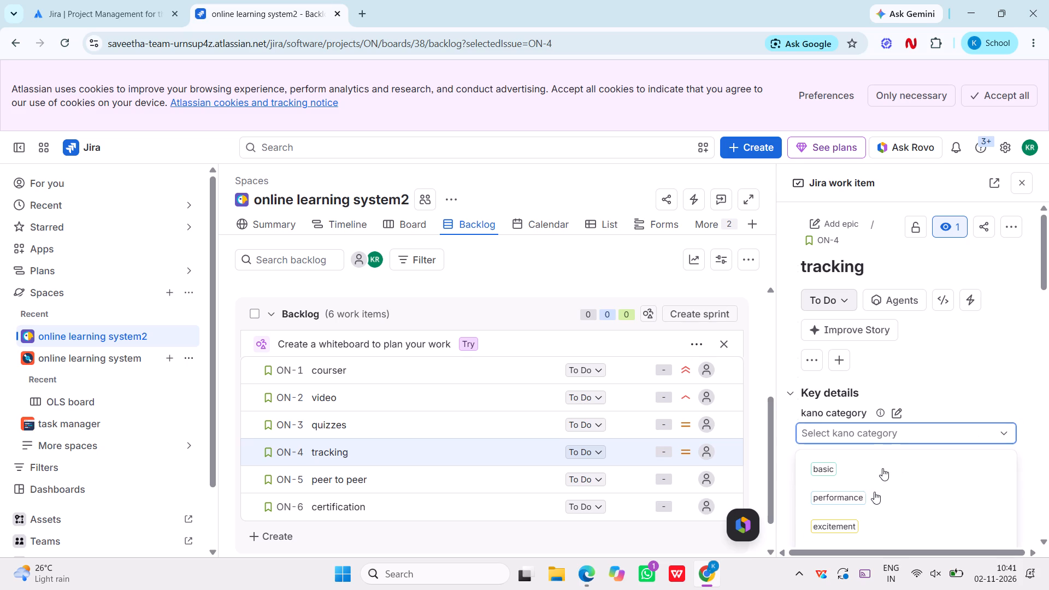
{"action": "left_click", "coordinate": [871, 522]}
{"action": "scroll", "coordinate": [871, 522], "scroll_direction": "down", "scroll_amount": 1}
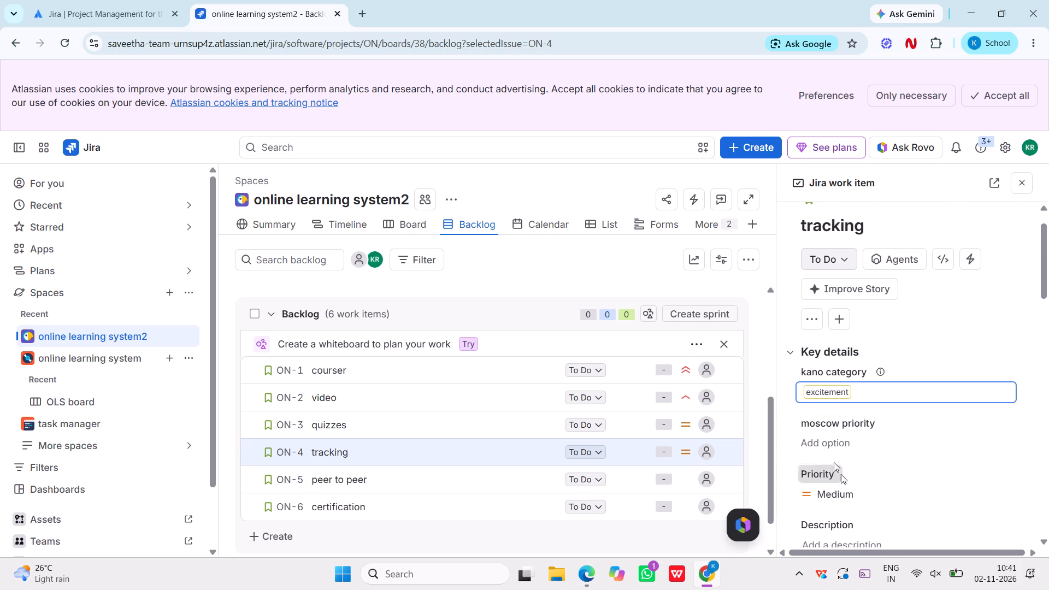
{"action": "left_click", "coordinate": [825, 434]}
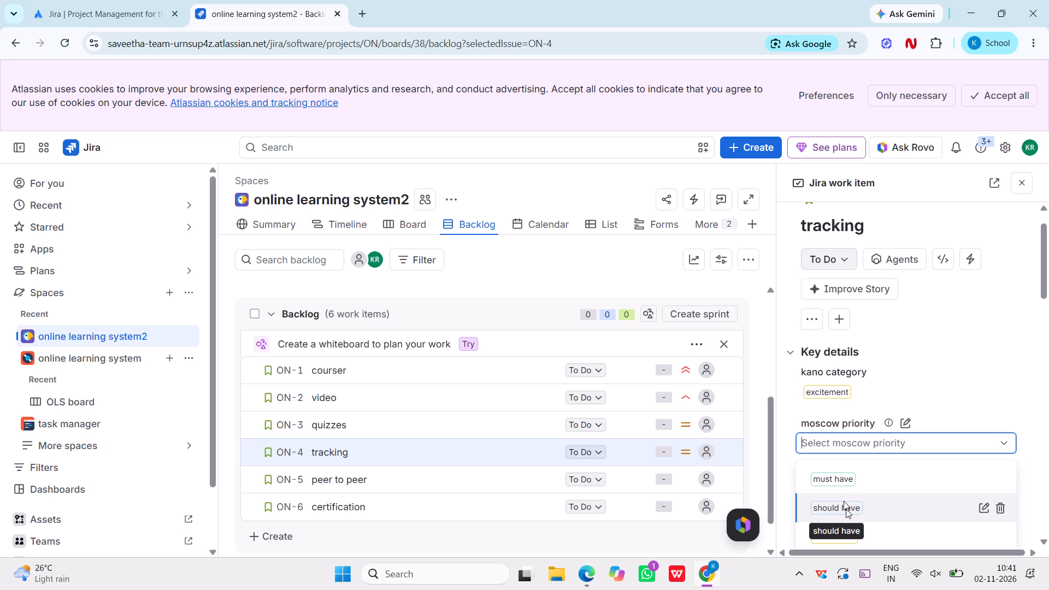
{"action": "left_click", "coordinate": [846, 509]}
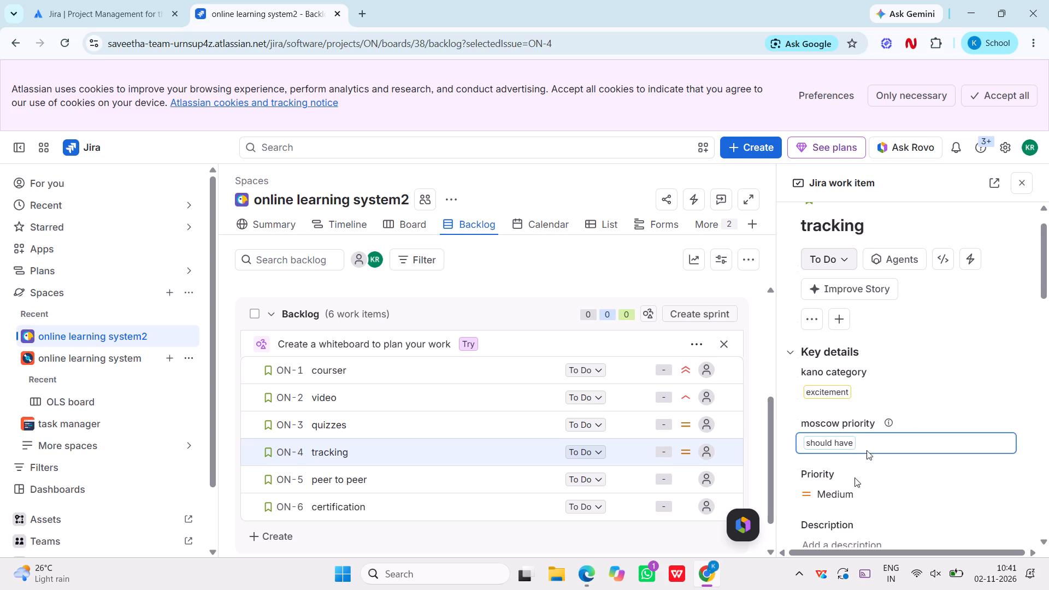
{"action": "left_click", "coordinate": [835, 499]}
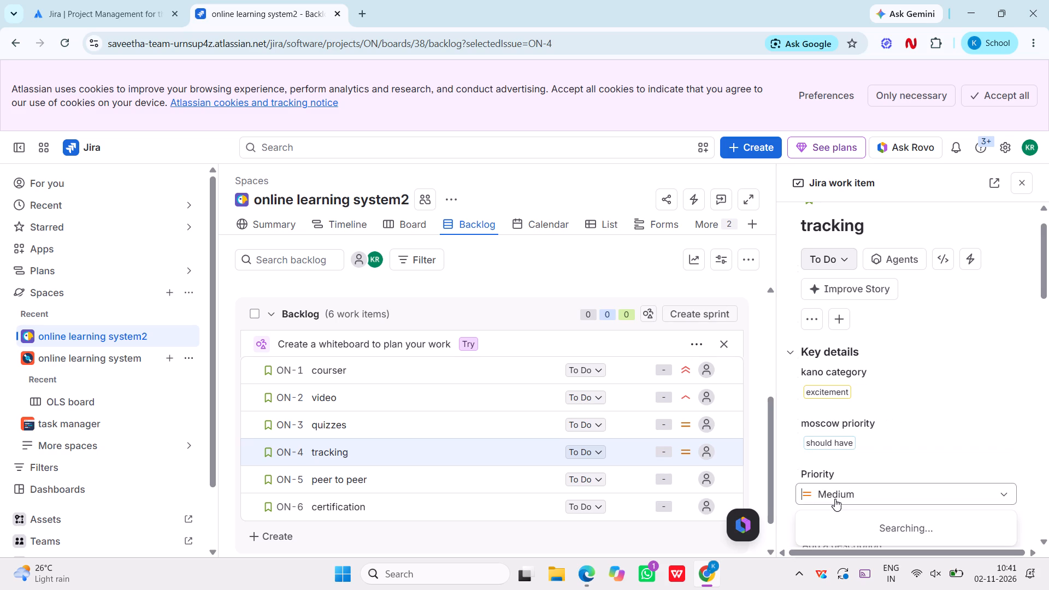
{"action": "scroll", "coordinate": [835, 499], "scroll_direction": "down", "scroll_amount": 1}
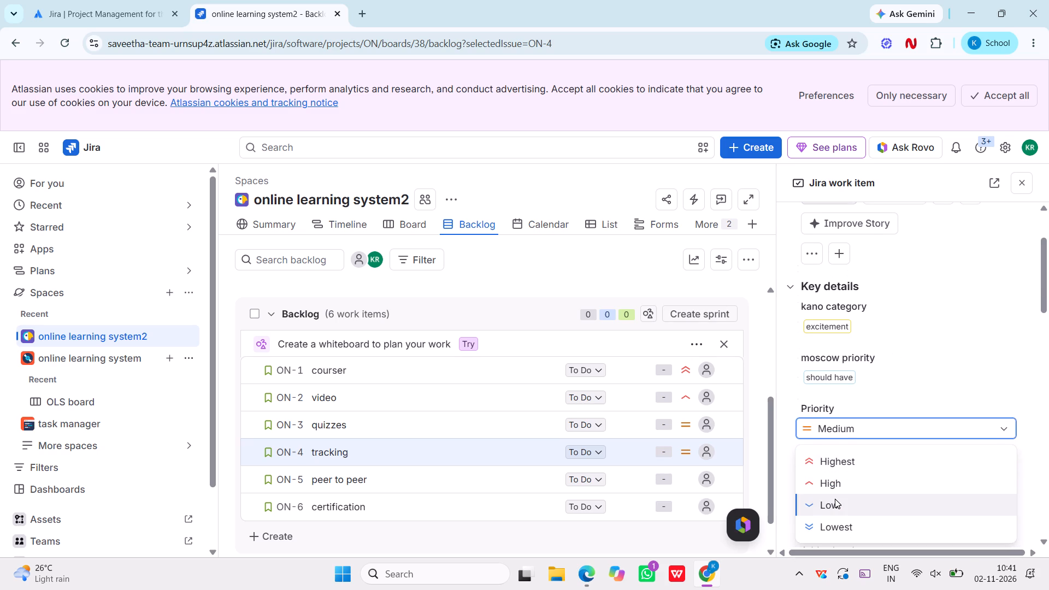
{"action": "left_click", "coordinate": [835, 499]}
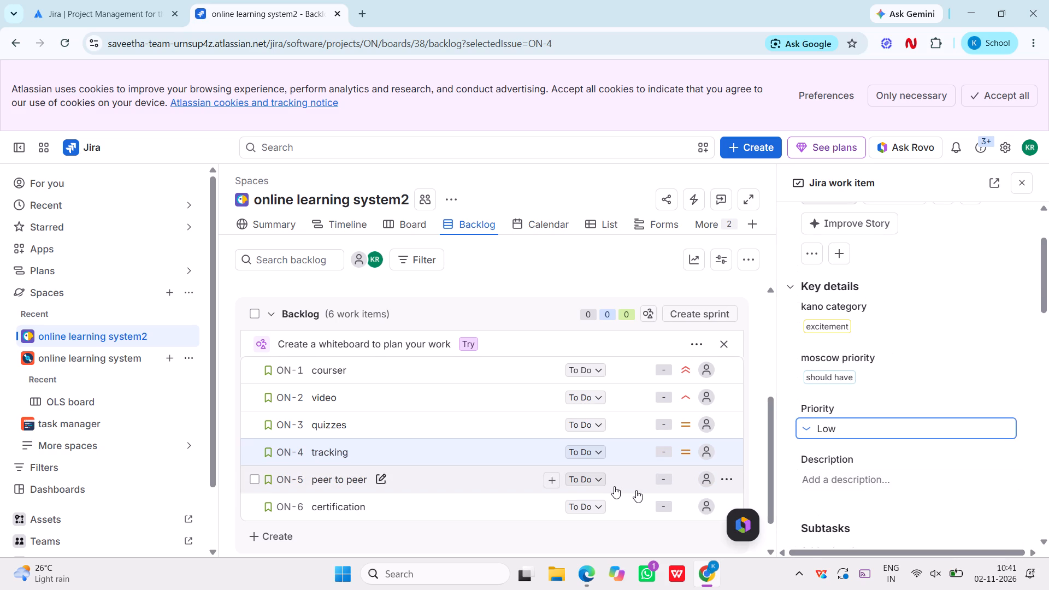
Open the "peer to peer" story from the backlog and set its kano category to "indifferent".
{"action": "left_click", "coordinate": [613, 485]}
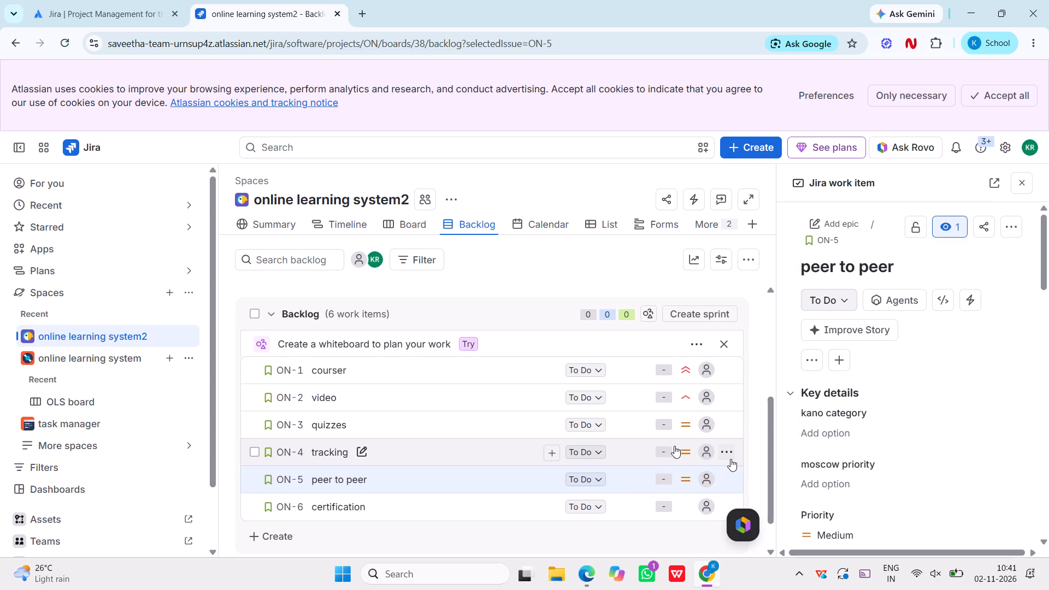
{"action": "left_click", "coordinate": [823, 435]}
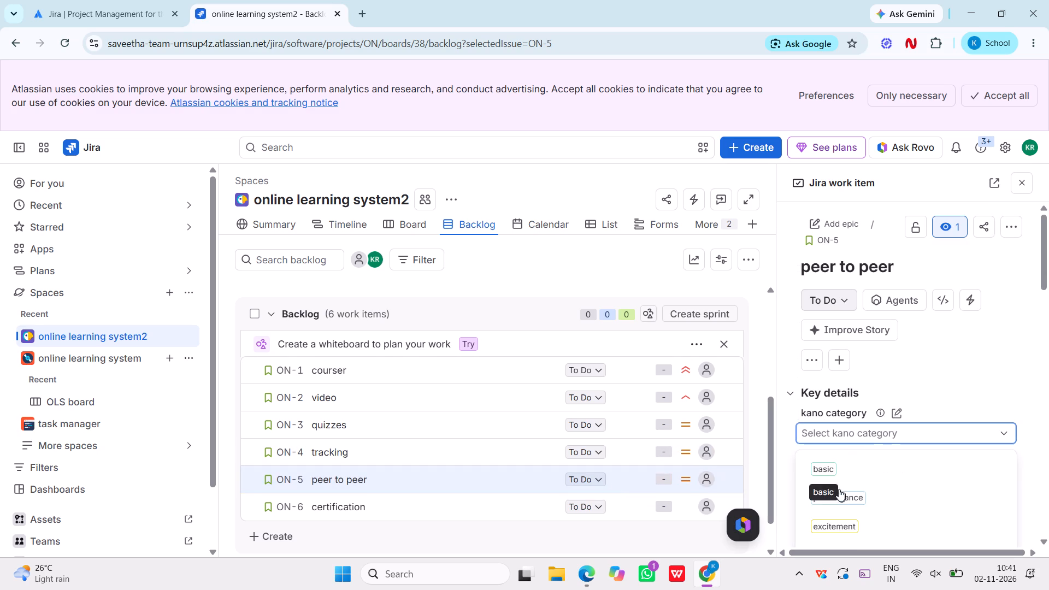
{"action": "scroll", "coordinate": [840, 512], "scroll_direction": "down", "scroll_amount": 2}
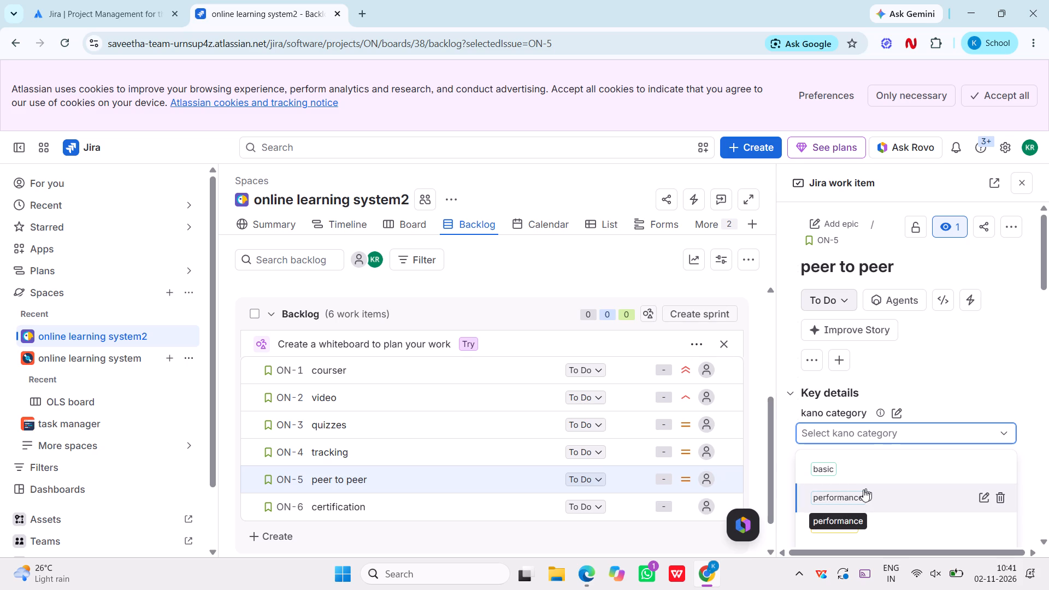
{"action": "scroll", "coordinate": [931, 331], "scroll_direction": "down", "scroll_amount": 1}
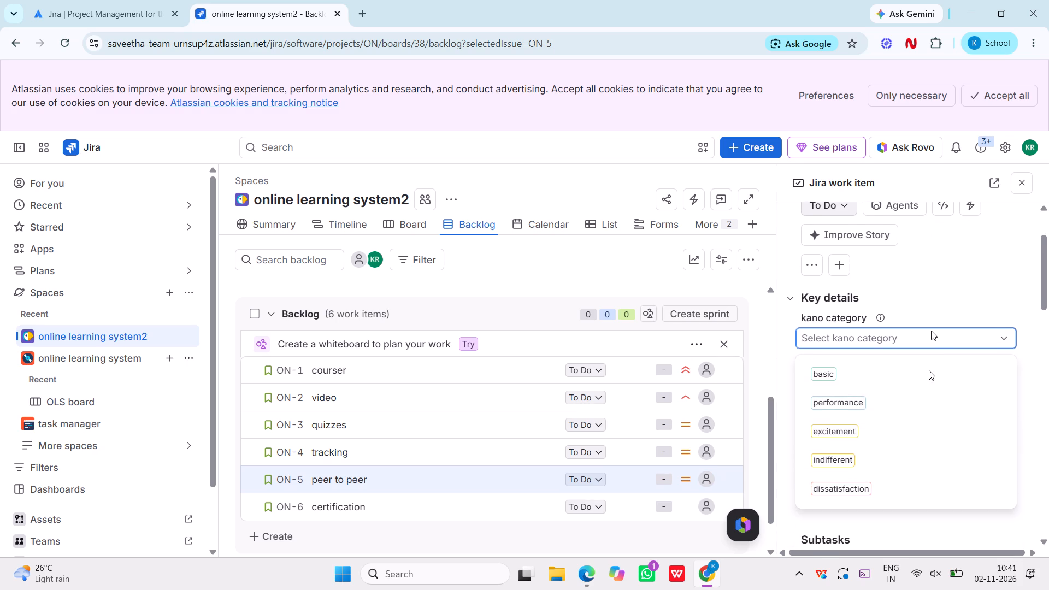
{"action": "scroll", "coordinate": [929, 370], "scroll_direction": "down", "scroll_amount": 1}
{"action": "left_click", "coordinate": [852, 446]}
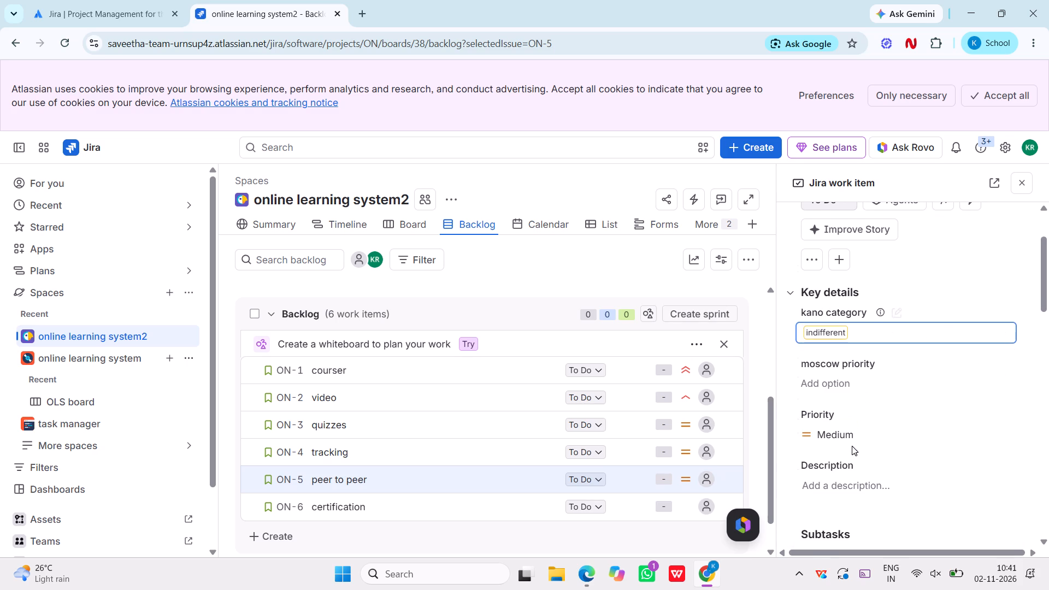
Set the "peer to peer" story's moscow priority to "could have" and its Priority to Lowest.
{"action": "left_click", "coordinate": [845, 442]}
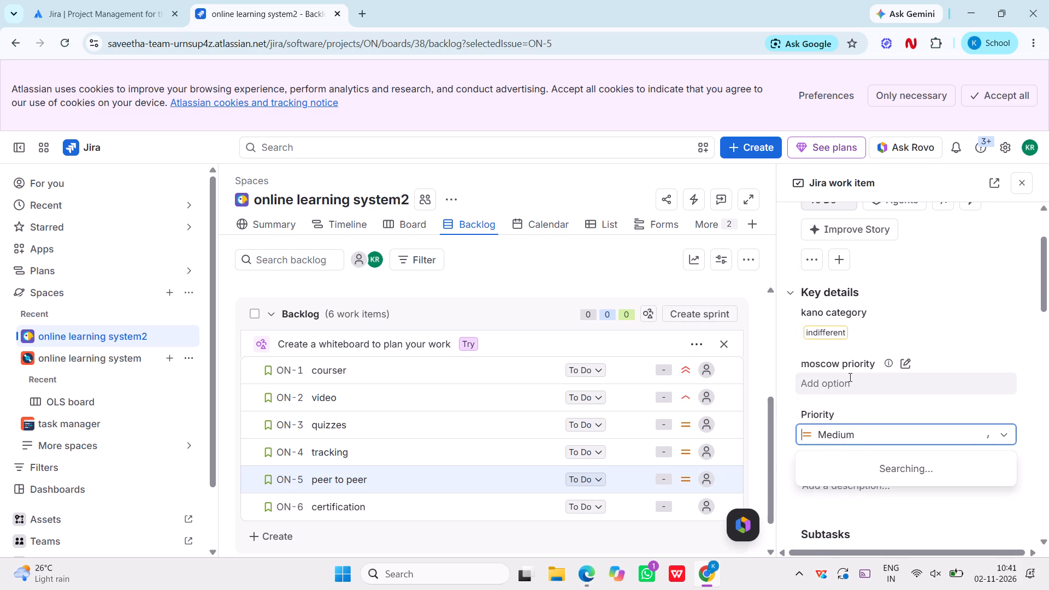
{"action": "left_click", "coordinate": [850, 377]}
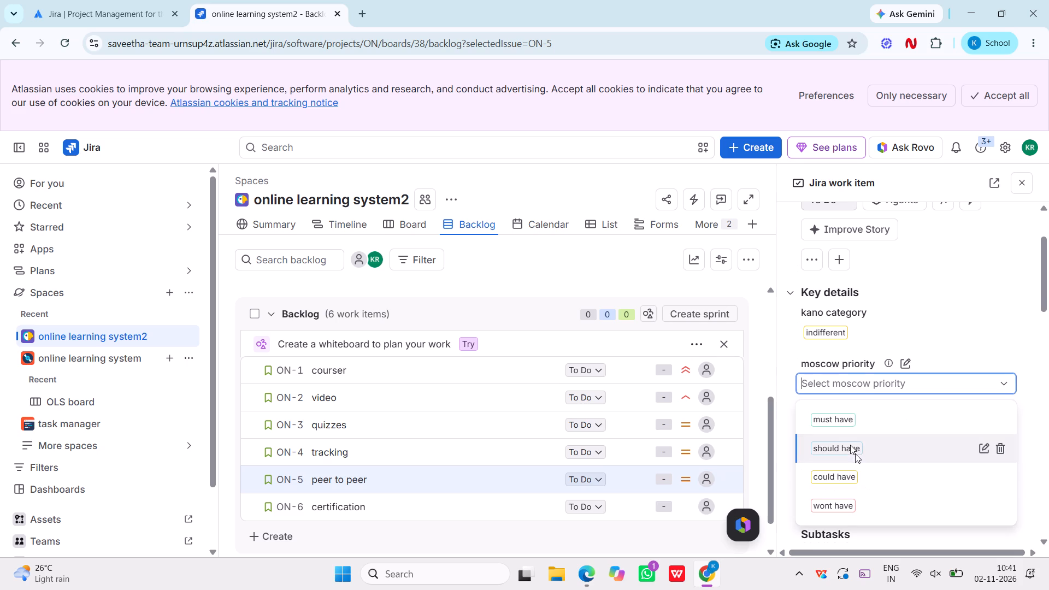
{"action": "left_click", "coordinate": [856, 480]}
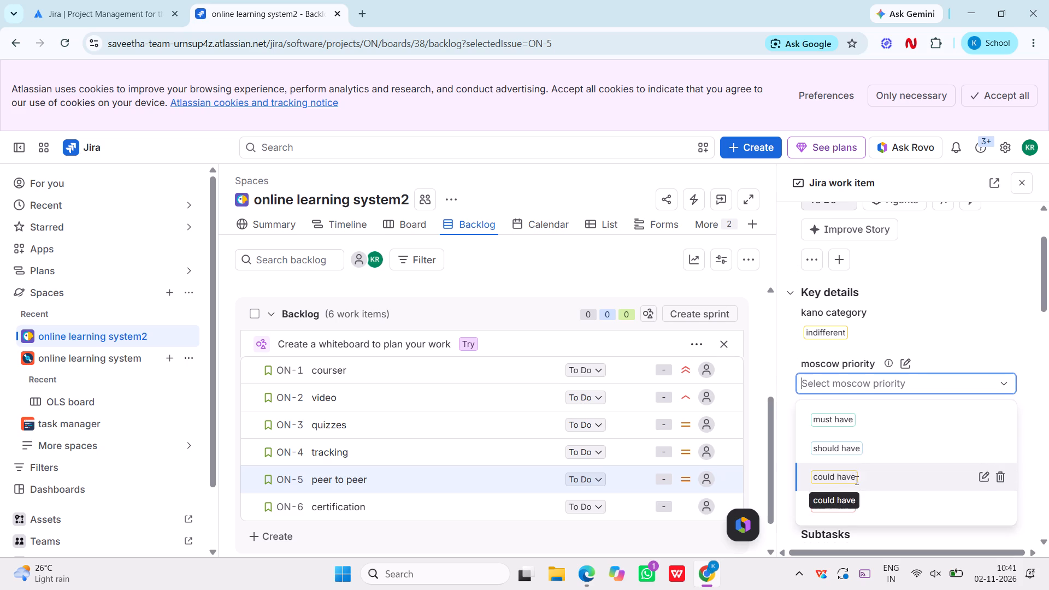
{"action": "left_click", "coordinate": [835, 435]}
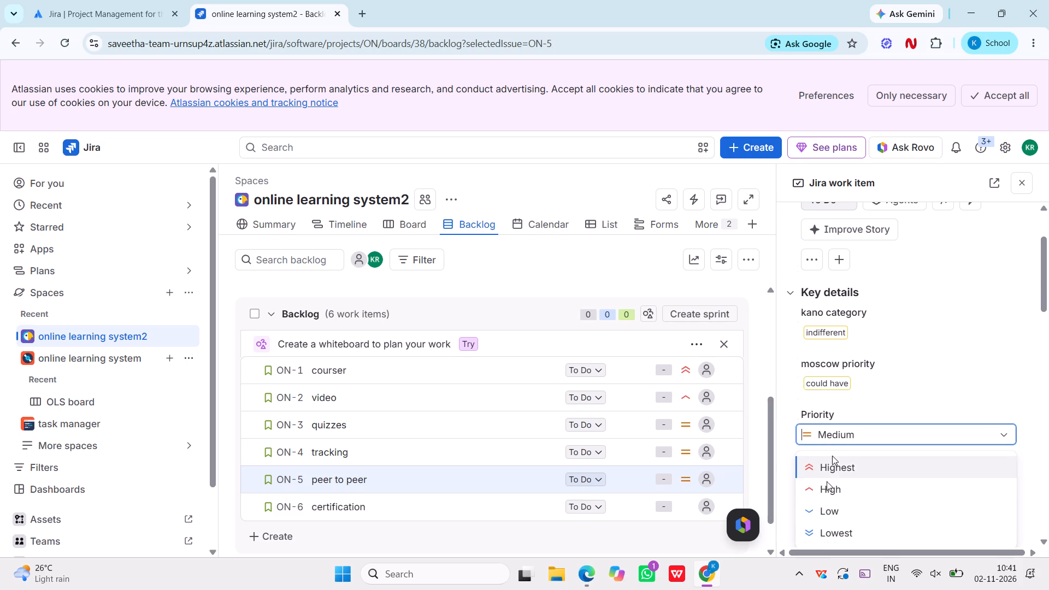
{"action": "left_click", "coordinate": [828, 517]}
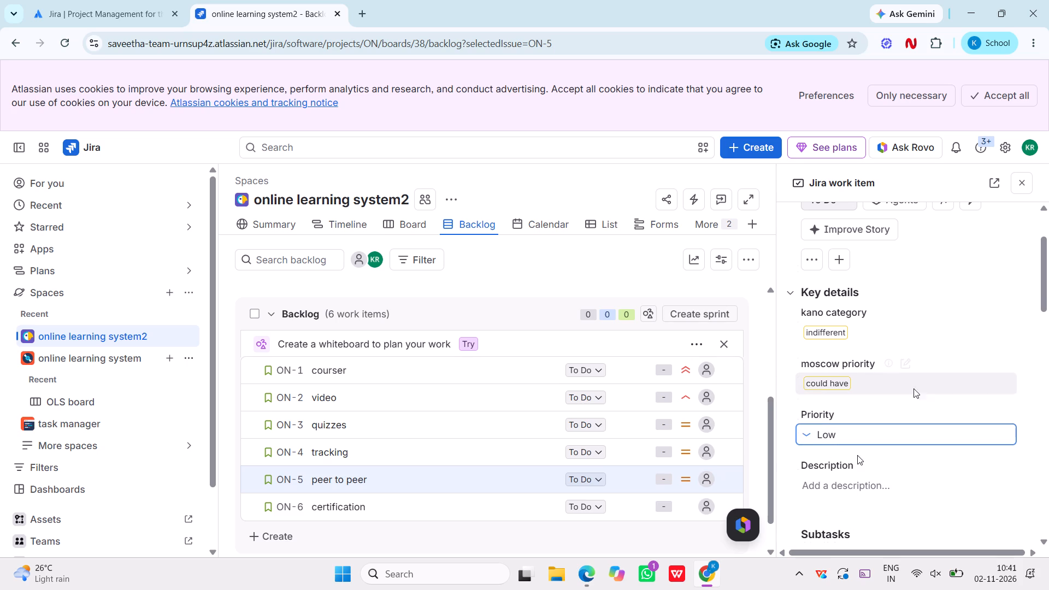
{"action": "left_click", "coordinate": [940, 374]}
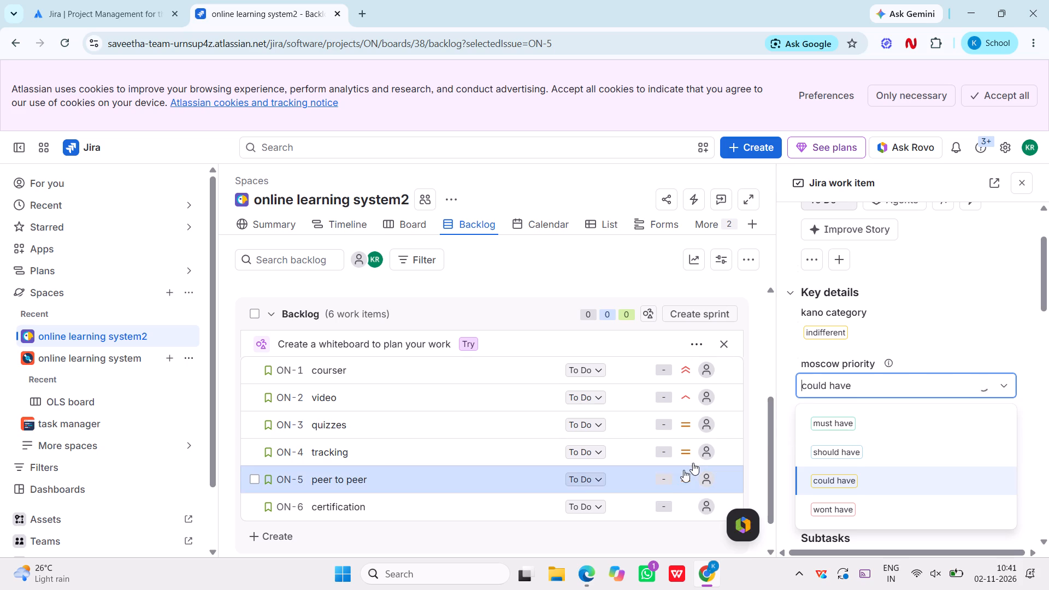
{"action": "left_click", "coordinate": [689, 481]}
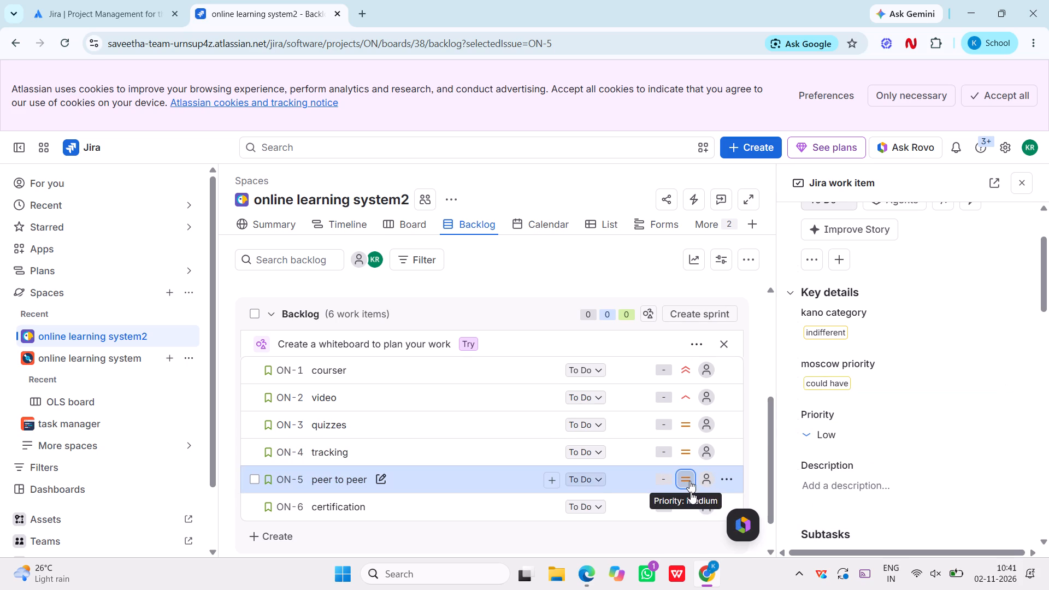
{"action": "scroll", "coordinate": [652, 541], "scroll_direction": "down", "scroll_amount": 1}
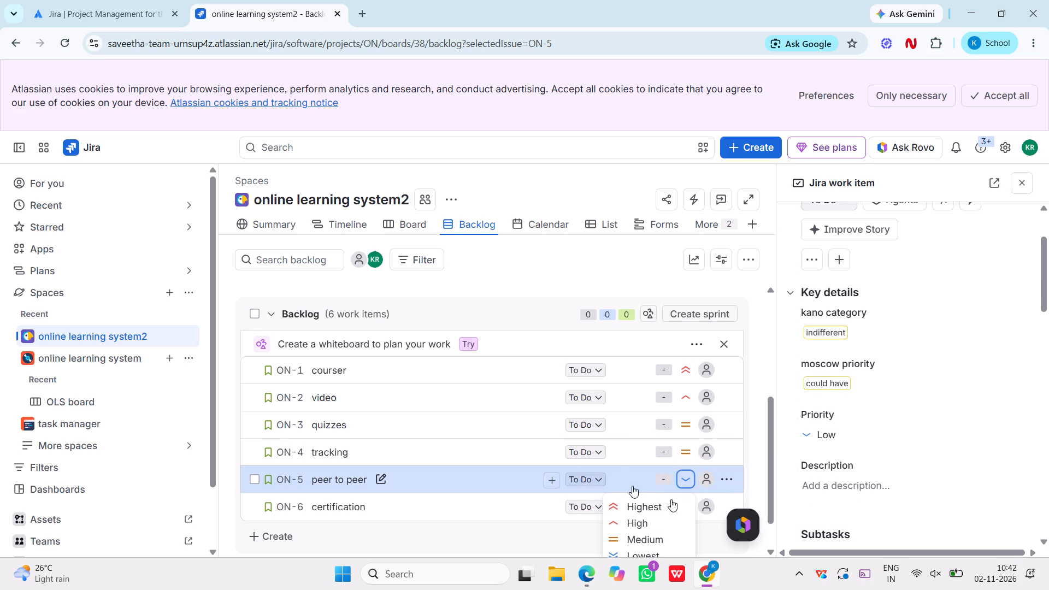
{"action": "scroll", "coordinate": [624, 438], "scroll_direction": "down", "scroll_amount": 1}
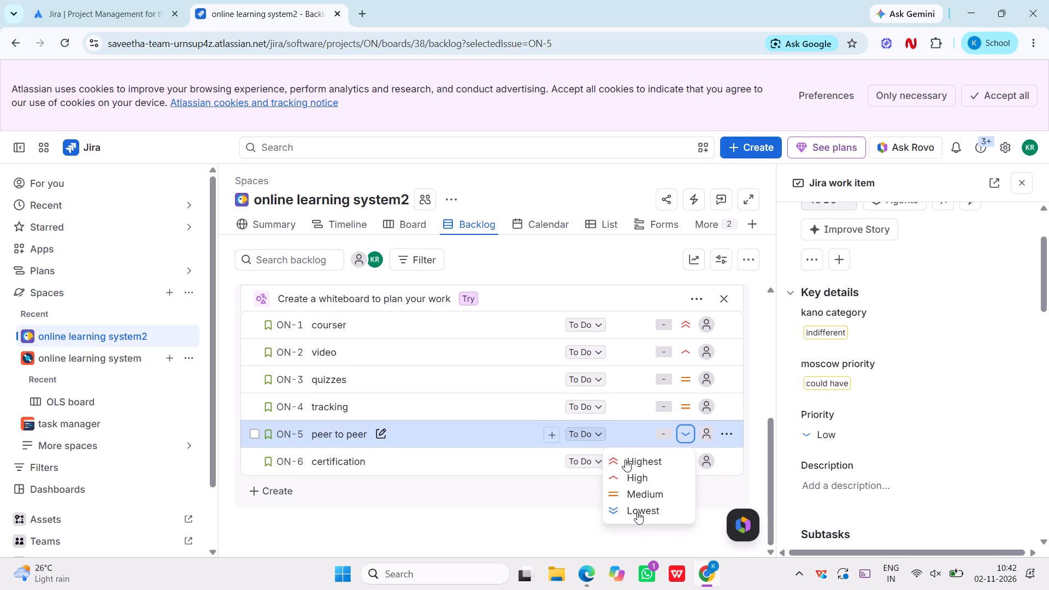
{"action": "left_click", "coordinate": [645, 507]}
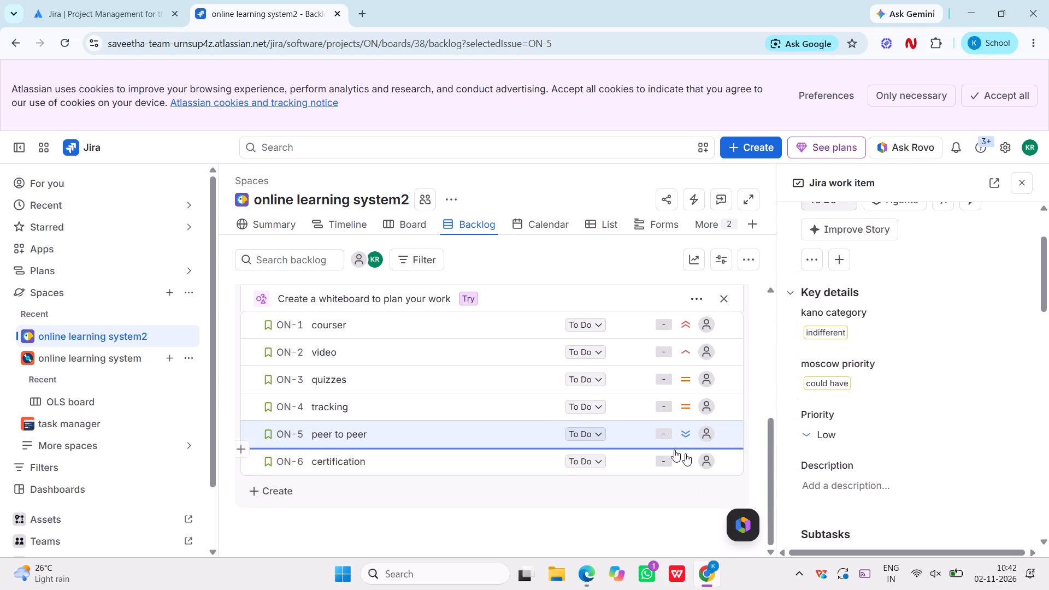
Open the "certification" story's details and set the "tracking" story's Priority to Low in the backlog.
{"action": "left_click", "coordinate": [683, 463]}
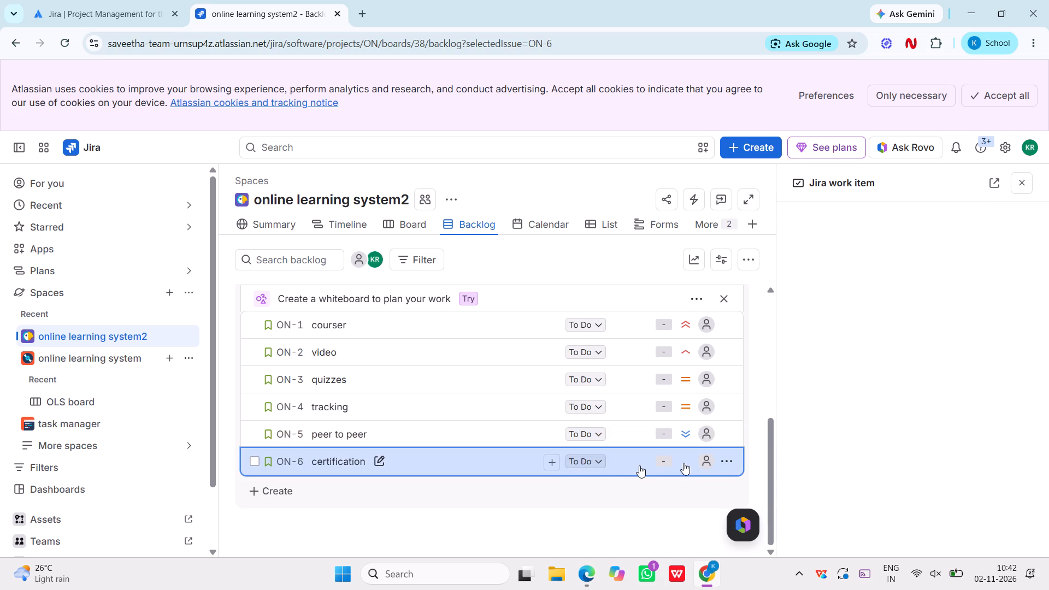
{"action": "double_click", "coordinate": [639, 465]}
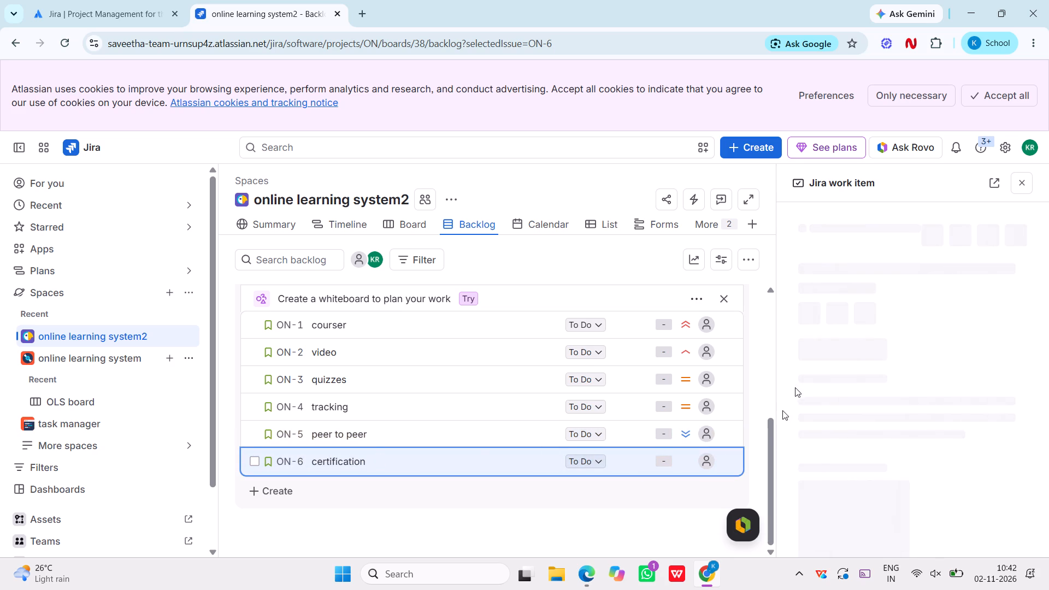
{"action": "left_click", "coordinate": [690, 403]}
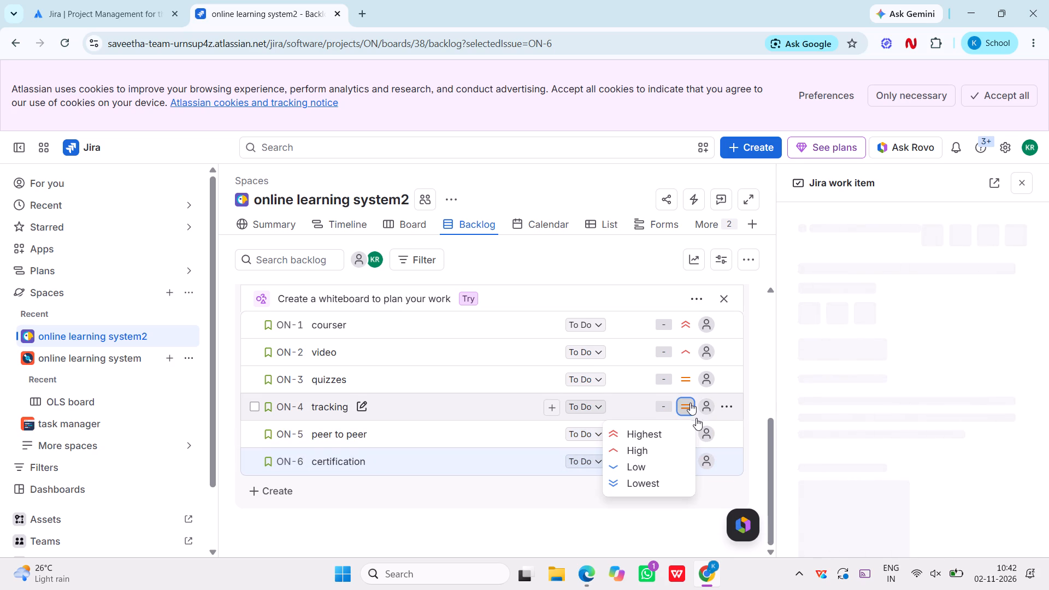
{"action": "left_click", "coordinate": [650, 463]}
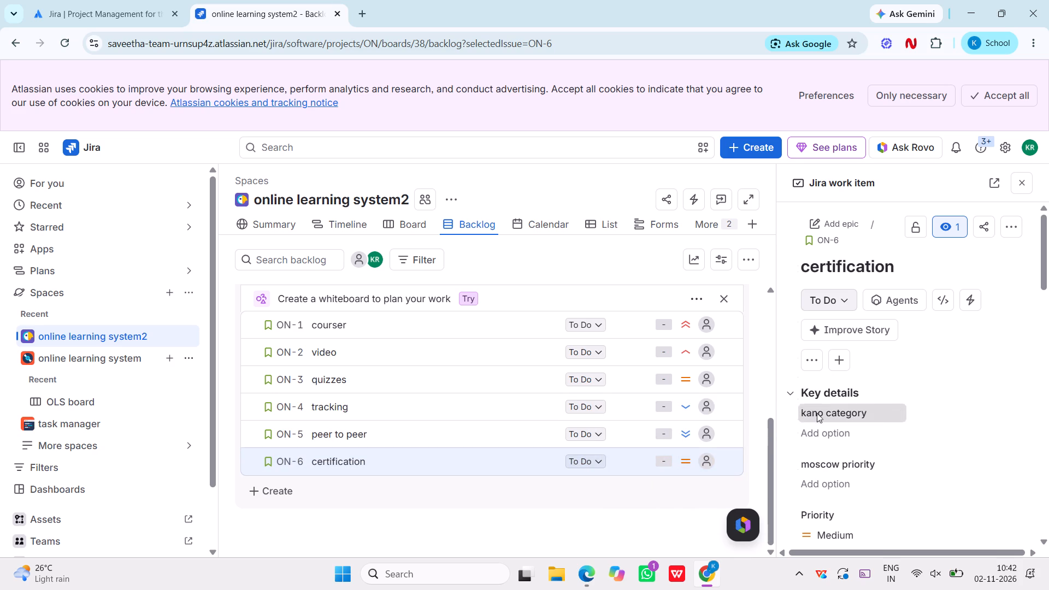
Set the "certification" story's kano category to "dissatisfaction", moscow priority to "wont have" and Priority to Lowest.
{"action": "left_click", "coordinate": [808, 434]}
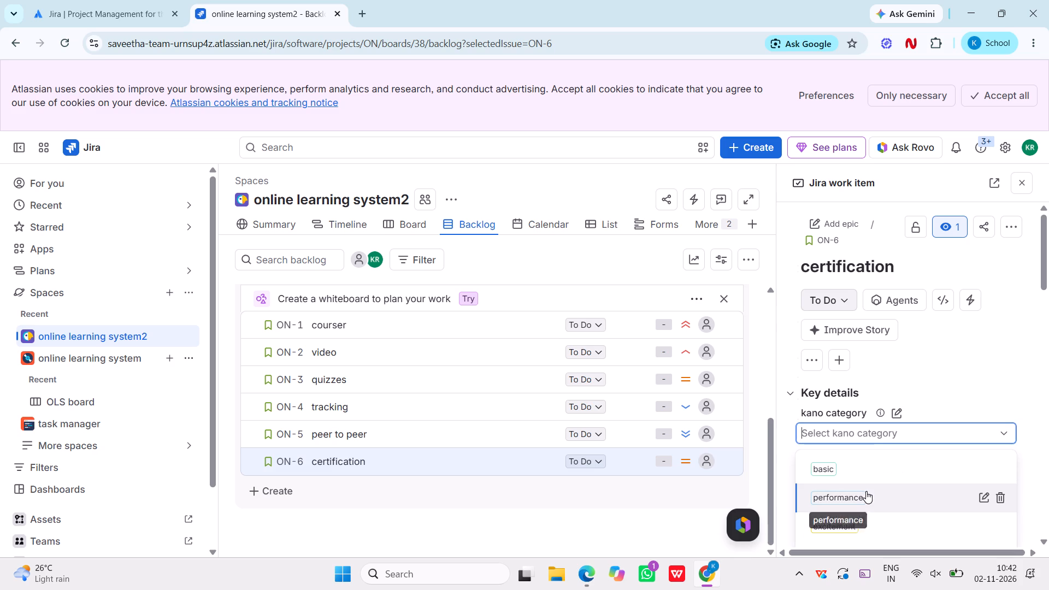
{"action": "scroll", "coordinate": [852, 514], "scroll_direction": "down", "scroll_amount": 3}
{"action": "scroll", "coordinate": [930, 373], "scroll_direction": "down", "scroll_amount": 3}
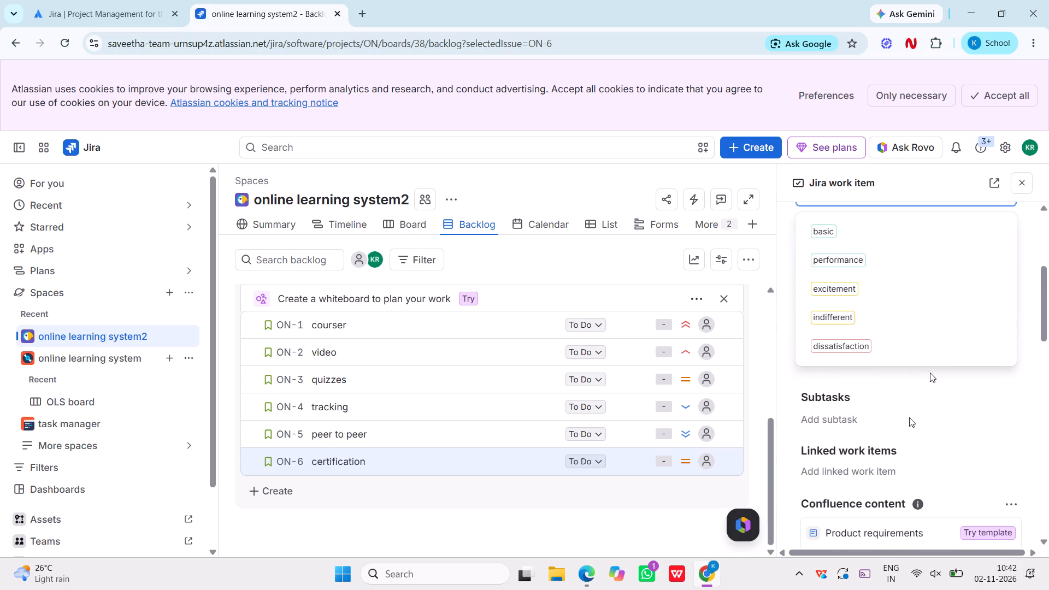
{"action": "left_click", "coordinate": [885, 333]}
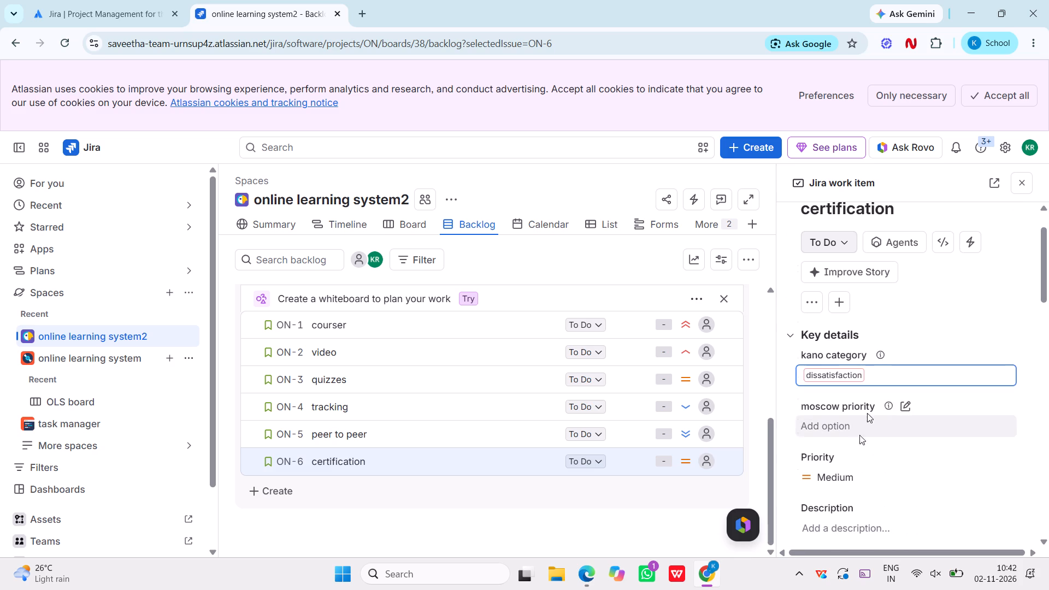
{"action": "left_click", "coordinate": [845, 420]}
{"action": "scroll", "coordinate": [845, 420], "scroll_direction": "down", "scroll_amount": 2}
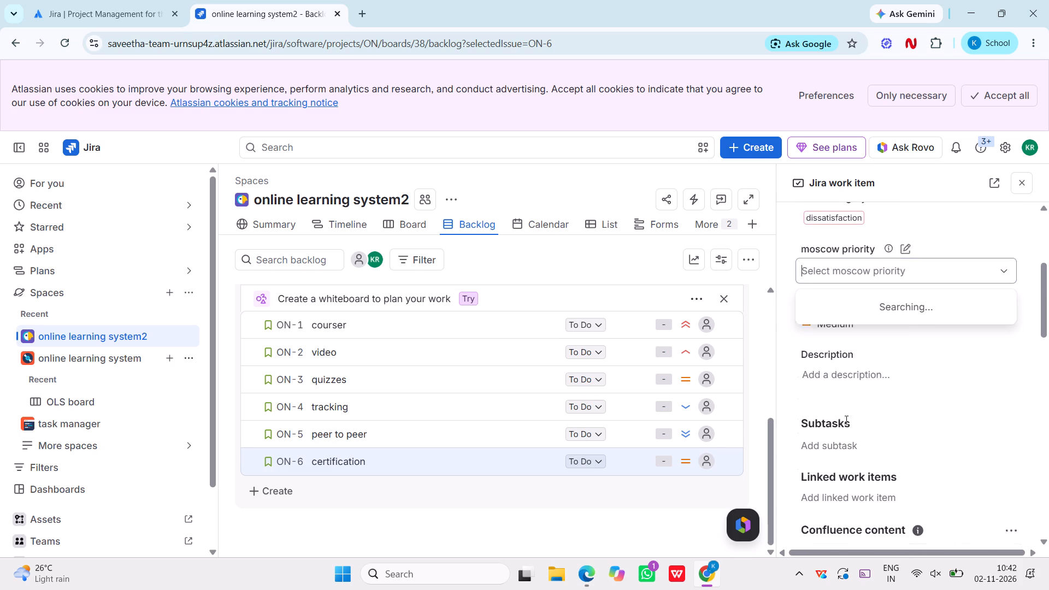
{"action": "scroll", "coordinate": [845, 420], "scroll_direction": "down", "scroll_amount": 1}
{"action": "left_click", "coordinate": [839, 385]}
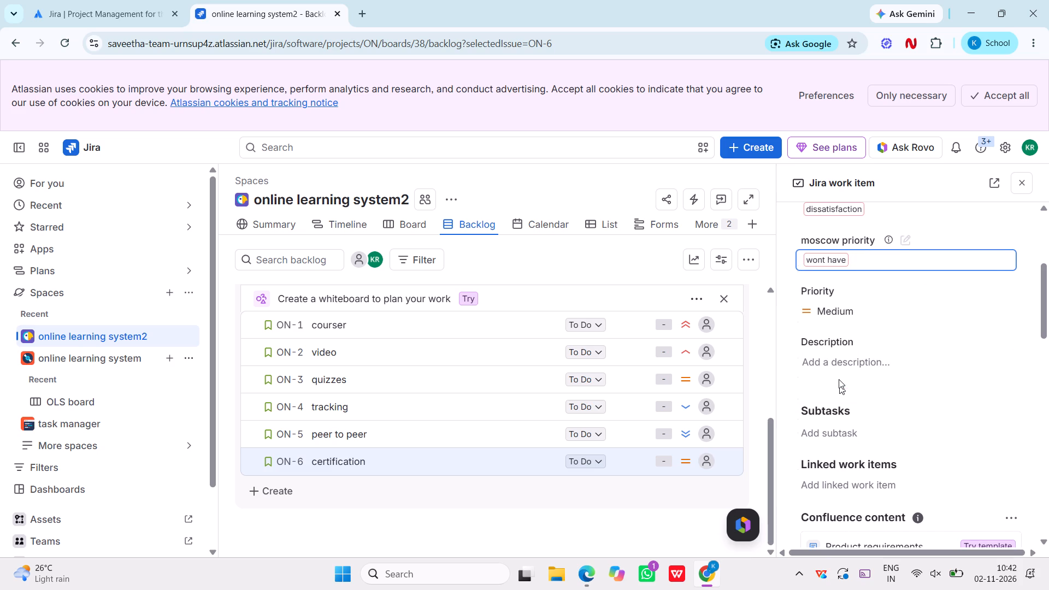
{"action": "left_click", "coordinate": [834, 320]}
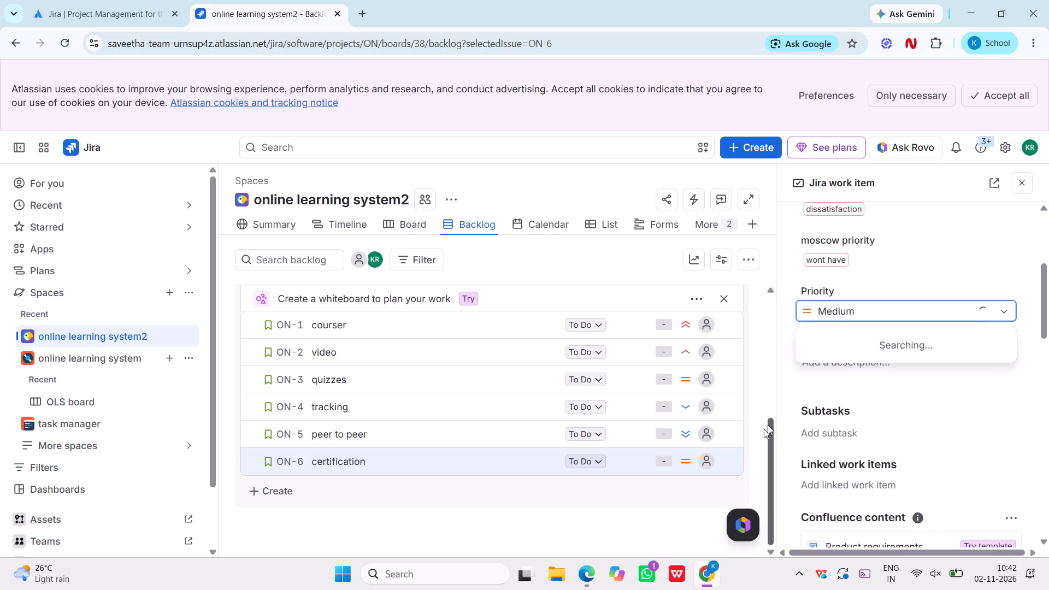
{"action": "left_click", "coordinate": [688, 459]}
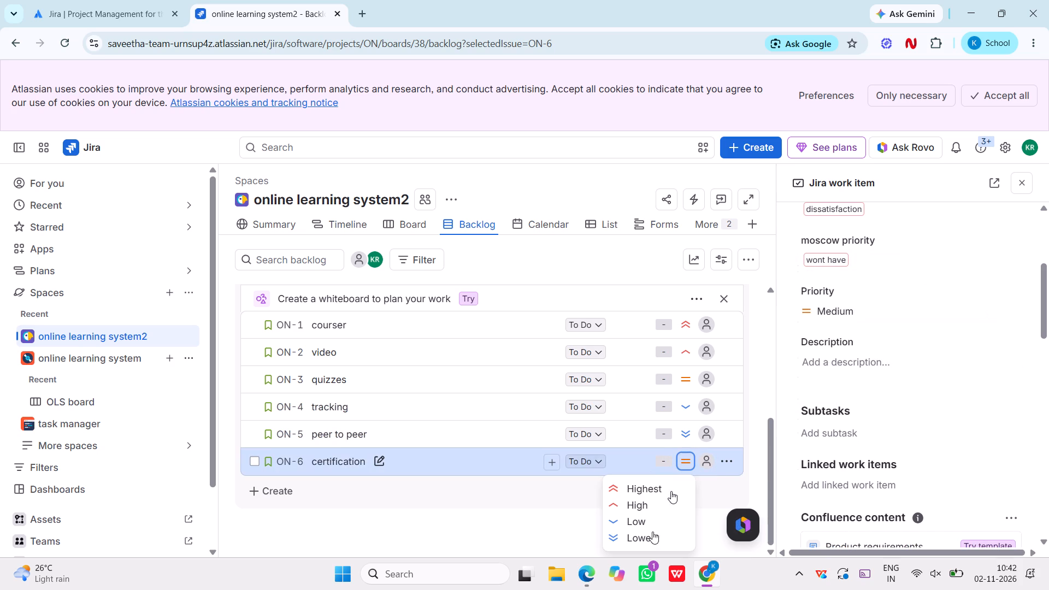
{"action": "left_click", "coordinate": [649, 538]}
Look over the backlog, switch the space to its List view and check the table's columns.
{"action": "scroll", "coordinate": [524, 459], "scroll_direction": "up", "scroll_amount": 2}
{"action": "scroll", "coordinate": [524, 459], "scroll_direction": "down", "scroll_amount": 1}
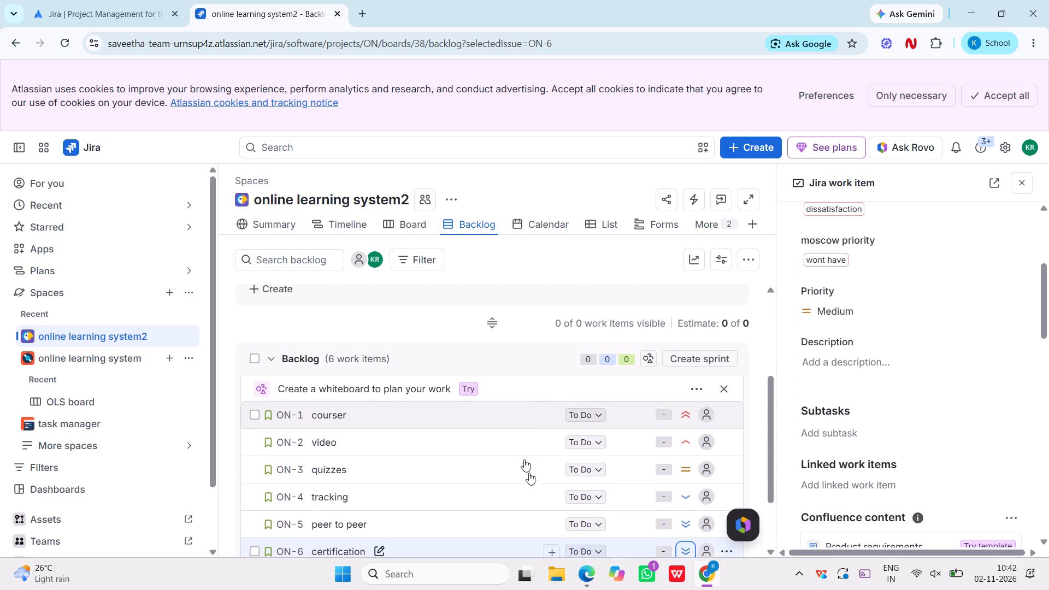
{"action": "scroll", "coordinate": [529, 473], "scroll_direction": "down", "scroll_amount": 1}
{"action": "scroll", "coordinate": [524, 459], "scroll_direction": "up", "scroll_amount": 3}
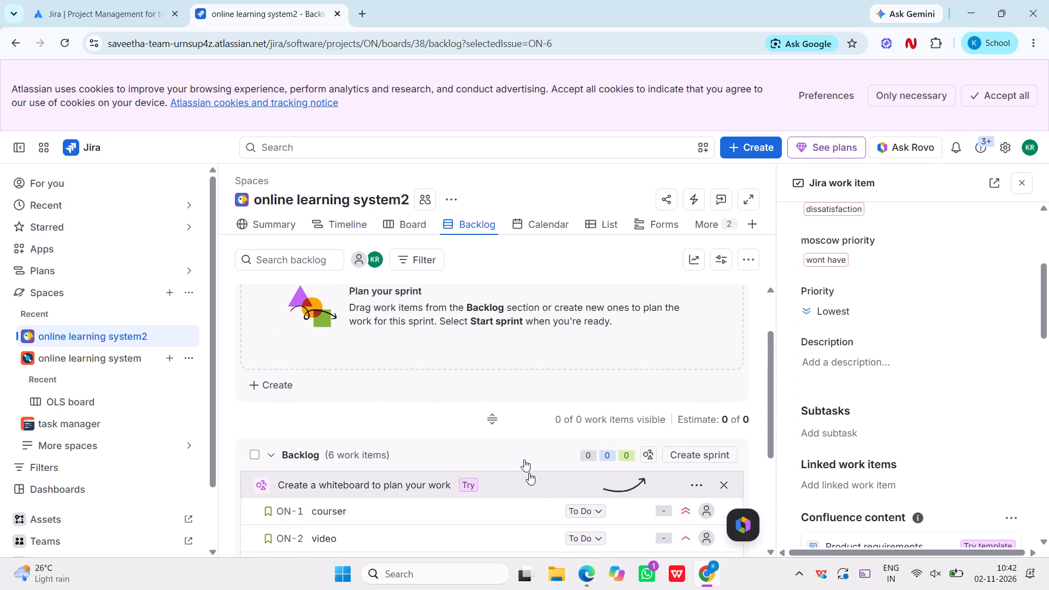
{"action": "scroll", "coordinate": [529, 473], "scroll_direction": "up", "scroll_amount": 1}
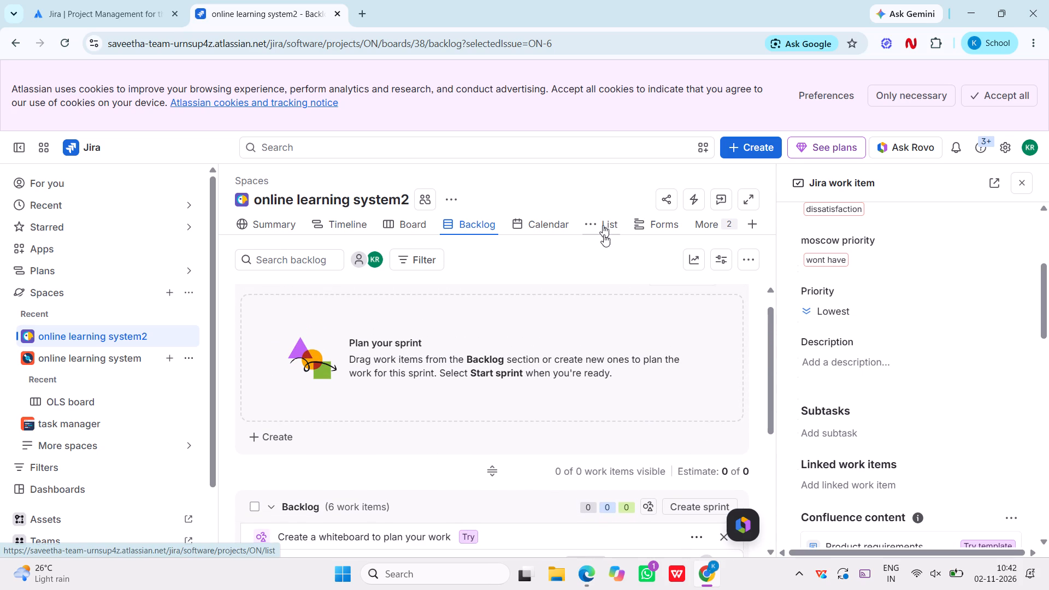
{"action": "left_click", "coordinate": [603, 225]}
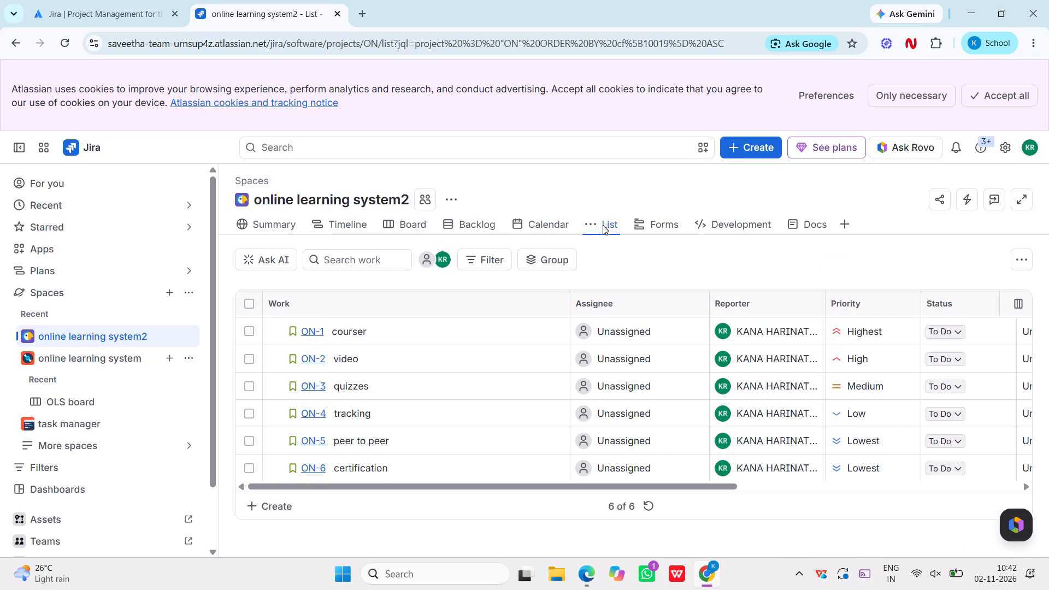
{"action": "scroll", "coordinate": [675, 345], "scroll_direction": "left", "scroll_amount": 9}
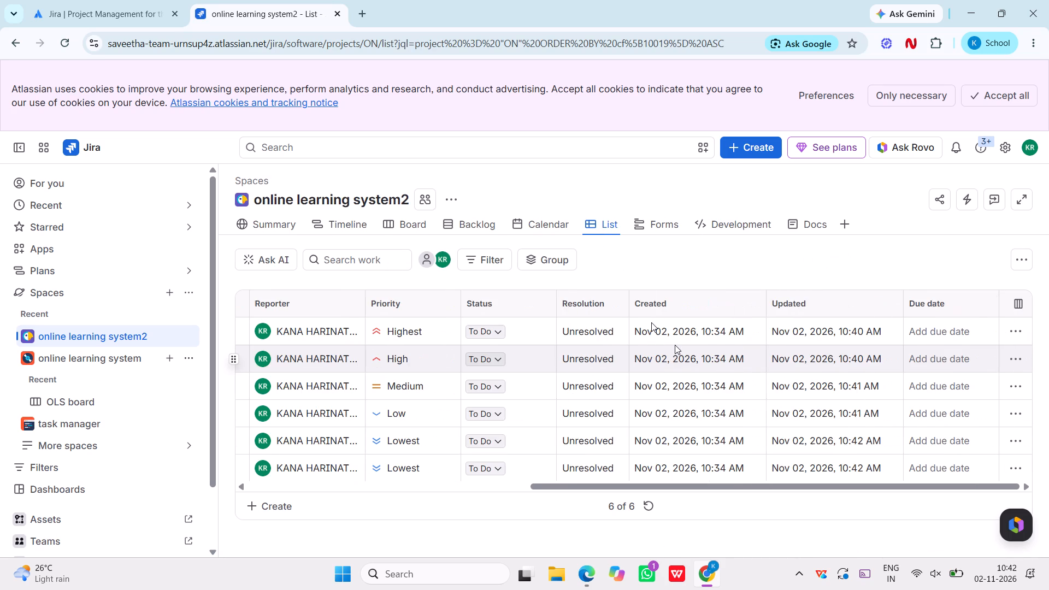
Add the kano category field as a column in the List view table.
{"action": "left_click", "coordinate": [1010, 306]}
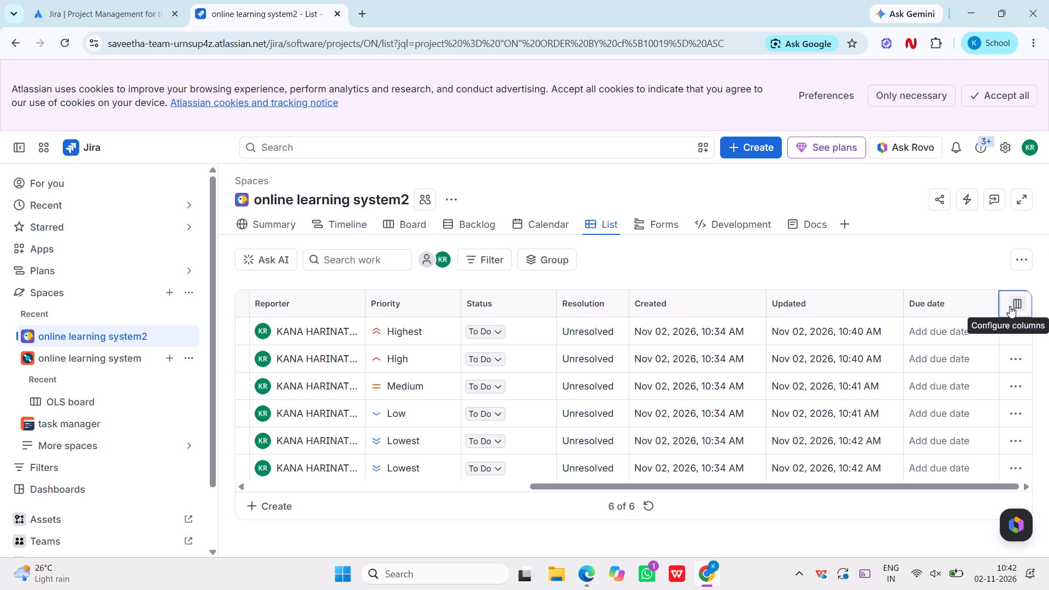
{"action": "left_click", "coordinate": [1017, 300]}
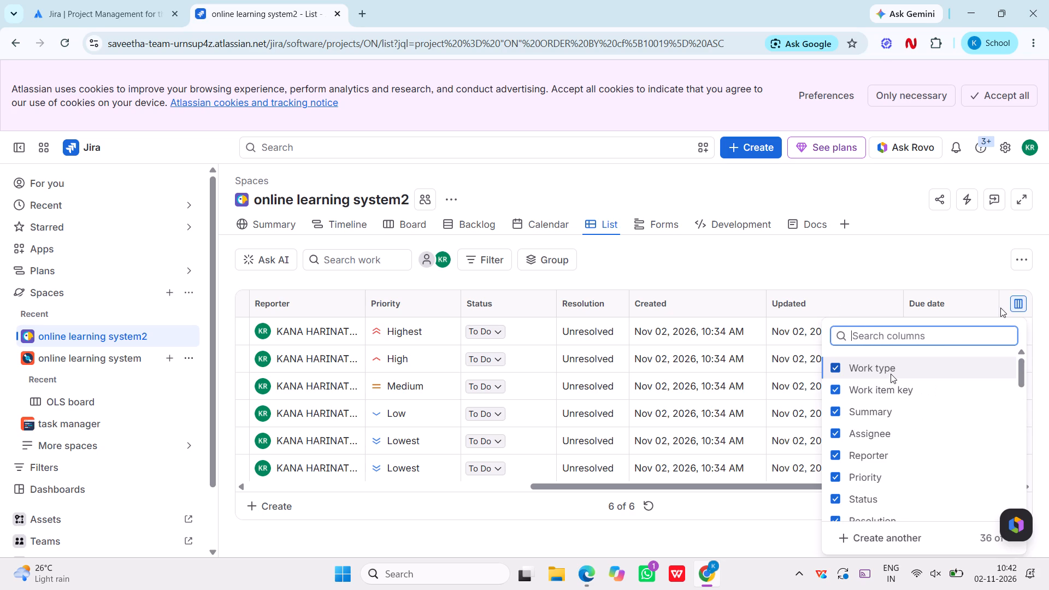
{"action": "scroll", "coordinate": [852, 424], "scroll_direction": "down", "scroll_amount": 2}
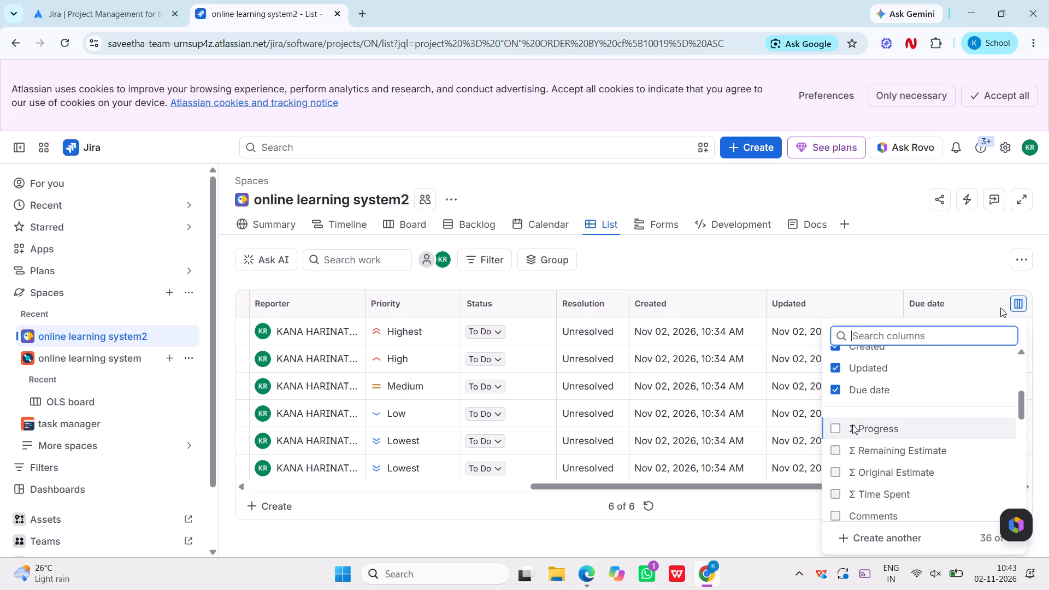
{"action": "scroll", "coordinate": [900, 449], "scroll_direction": "down", "scroll_amount": 7}
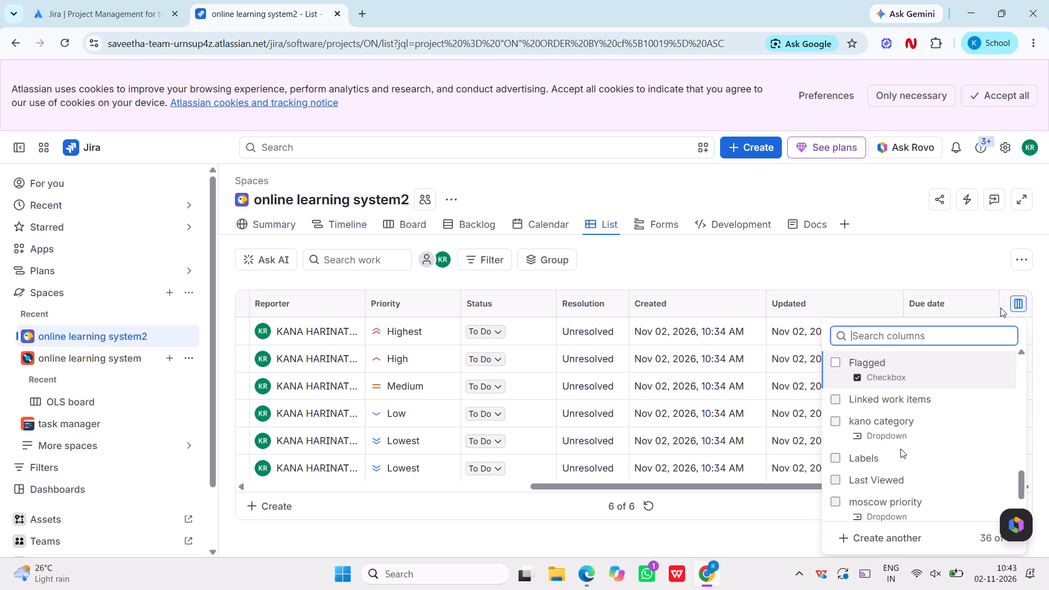
{"action": "scroll", "coordinate": [1000, 308], "scroll_direction": "down", "scroll_amount": 1}
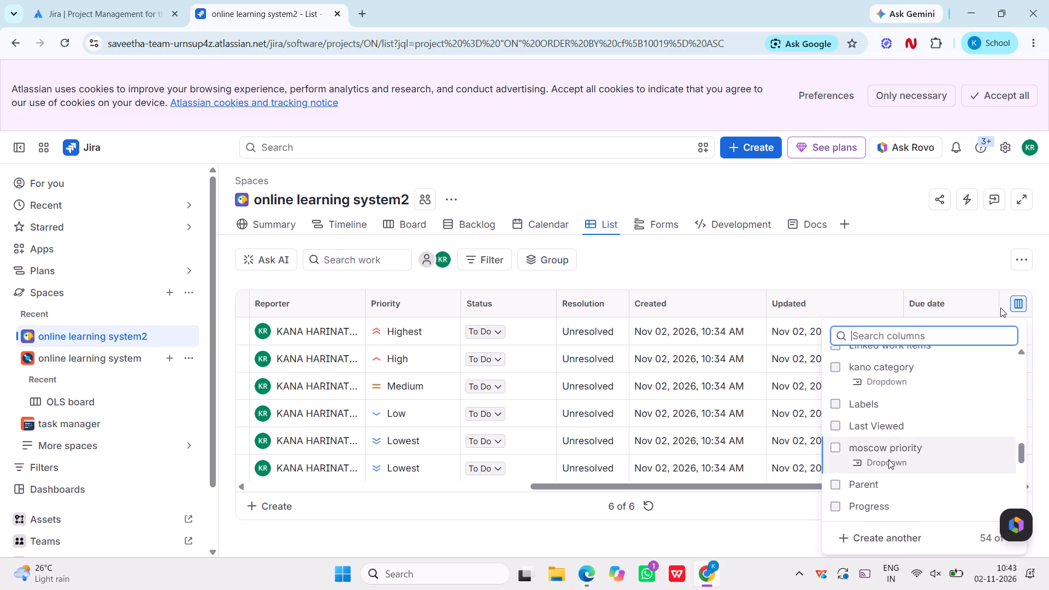
{"action": "scroll", "coordinate": [888, 461], "scroll_direction": "down", "scroll_amount": 3}
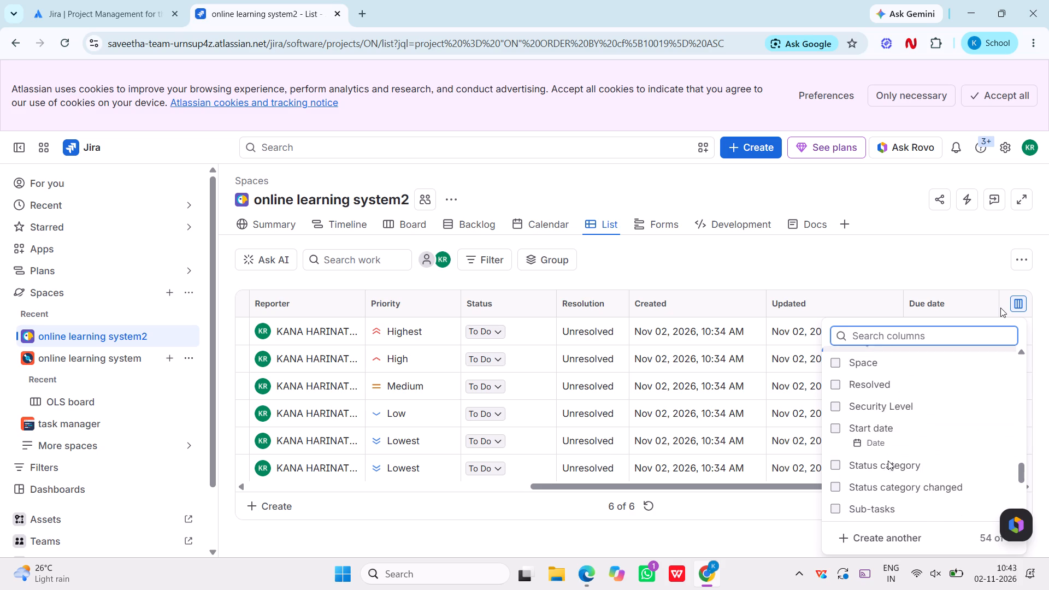
{"action": "scroll", "coordinate": [1000, 308], "scroll_direction": "down", "scroll_amount": 1}
{"action": "scroll", "coordinate": [888, 461], "scroll_direction": "down", "scroll_amount": 4}
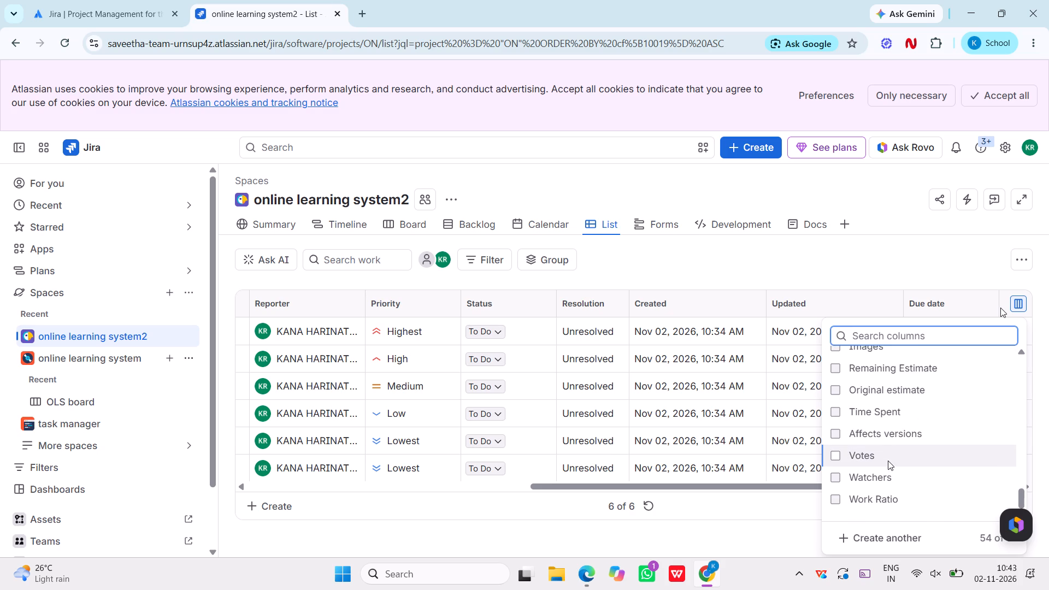
{"action": "scroll", "coordinate": [888, 461], "scroll_direction": "down", "scroll_amount": 2}
{"action": "scroll", "coordinate": [888, 461], "scroll_direction": "up", "scroll_amount": 4}
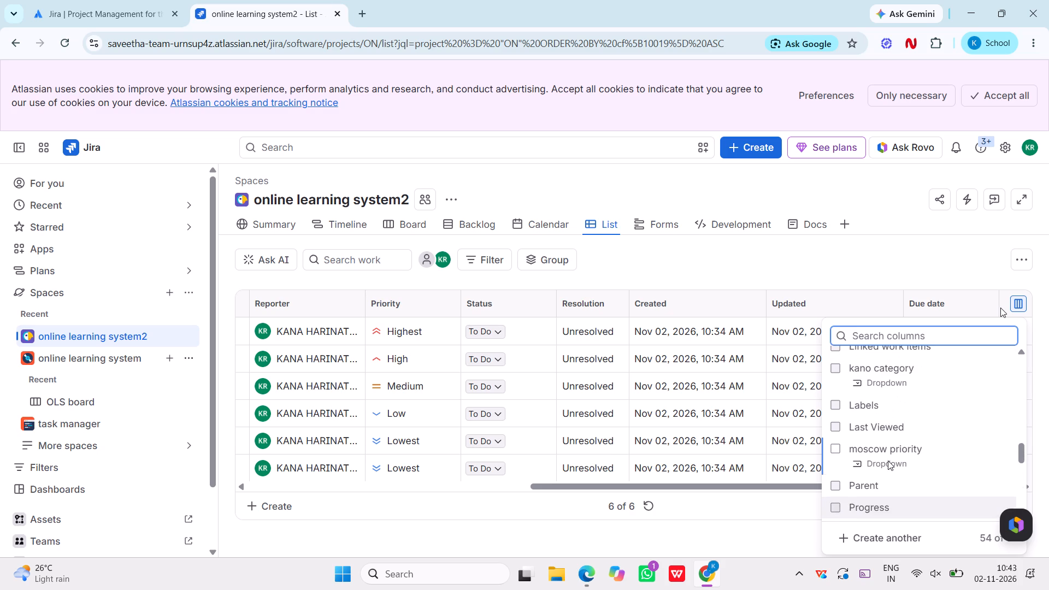
{"action": "left_click", "coordinate": [834, 364]}
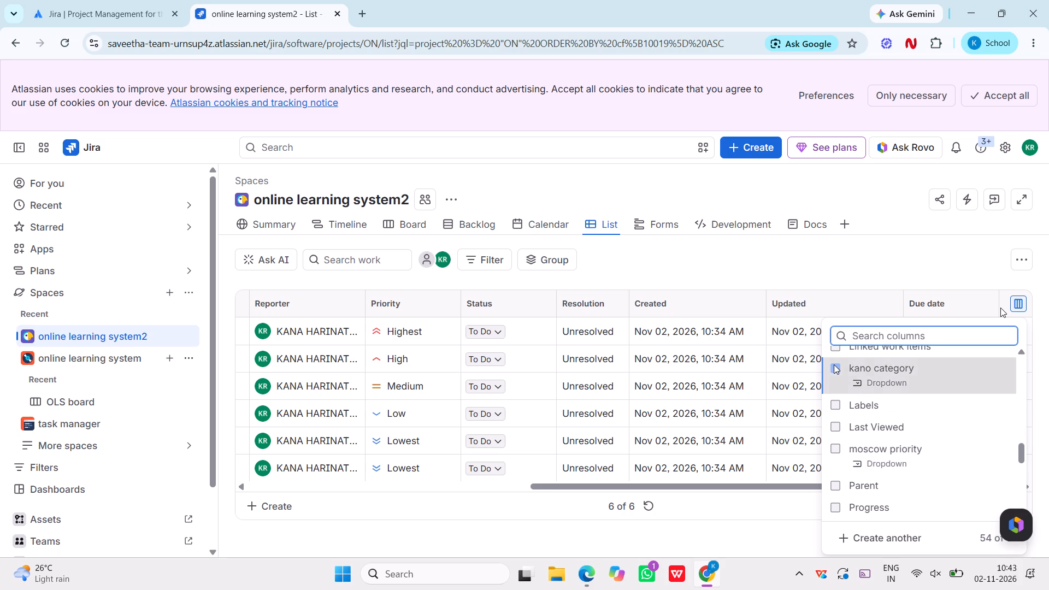
Add the moscow priority field as a column in the List view table.
{"action": "left_click", "coordinate": [836, 447]}
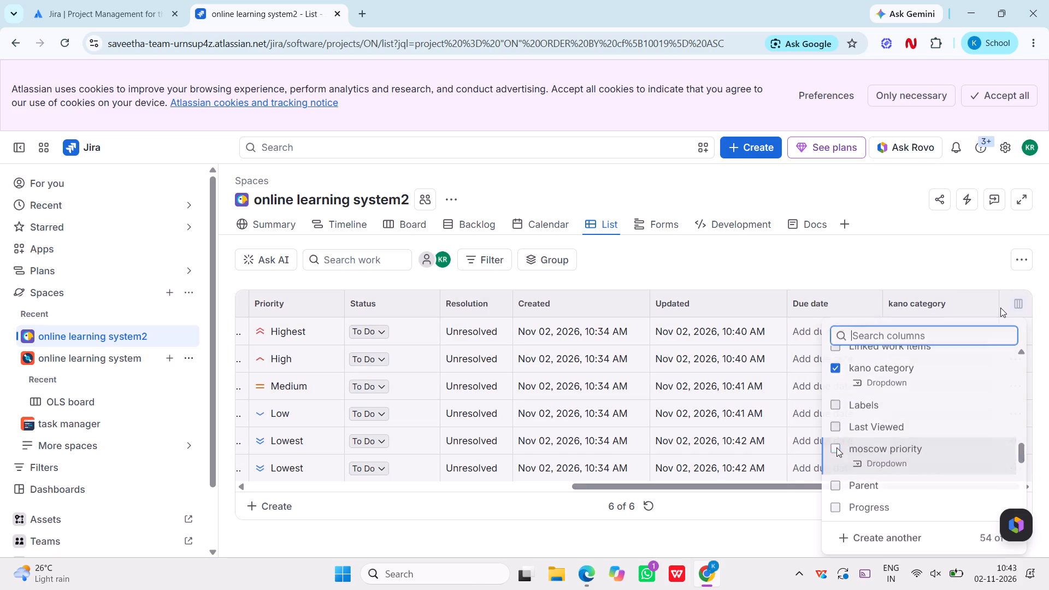
{"action": "scroll", "coordinate": [963, 425], "scroll_direction": "left", "scroll_amount": 2}
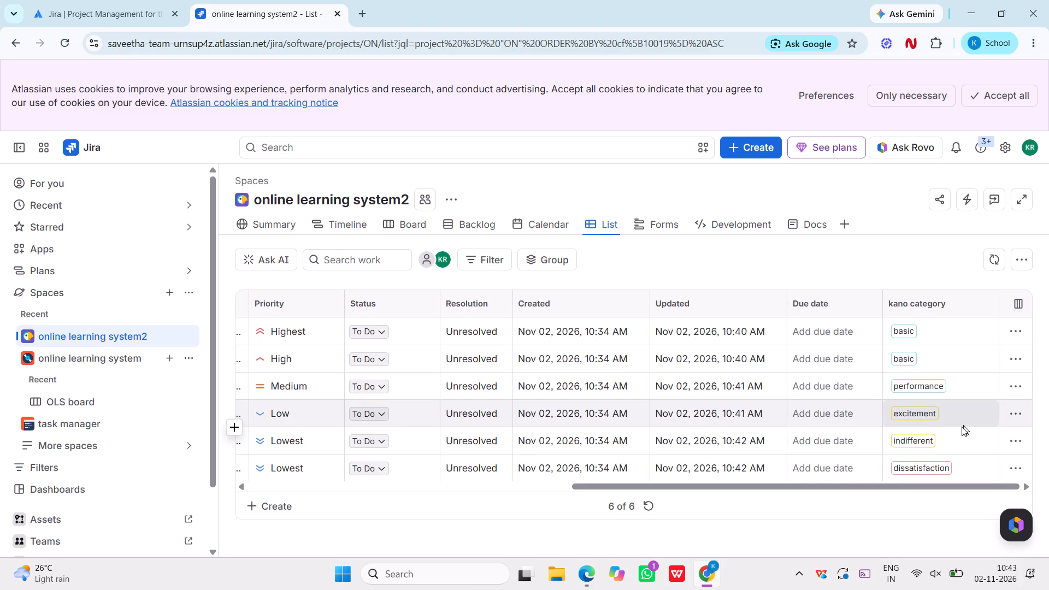
{"action": "scroll", "coordinate": [962, 427], "scroll_direction": "left", "scroll_amount": 1}
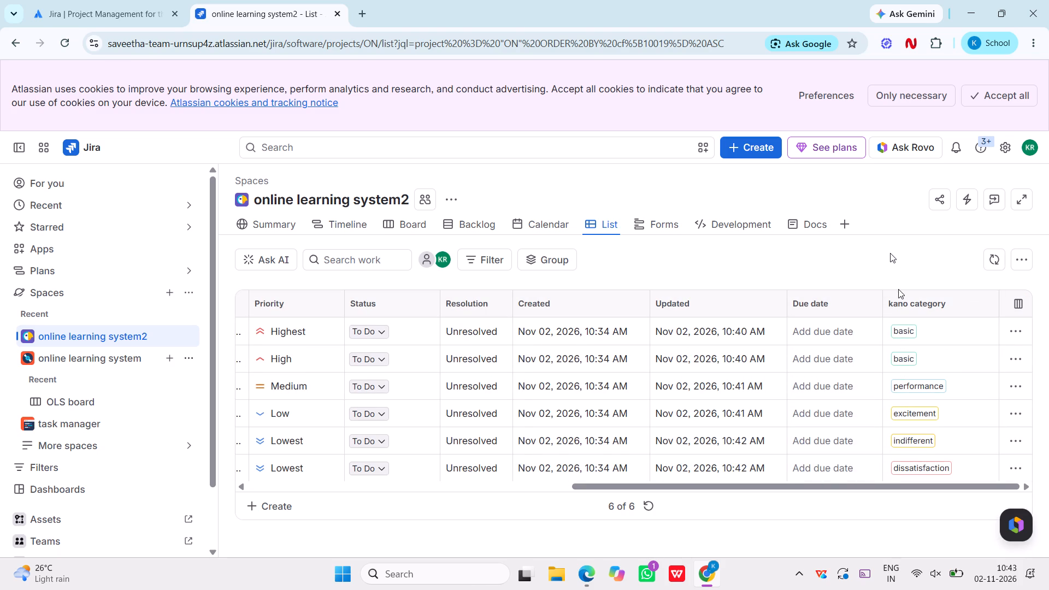
{"action": "scroll", "coordinate": [844, 337], "scroll_direction": "left", "scroll_amount": 3}
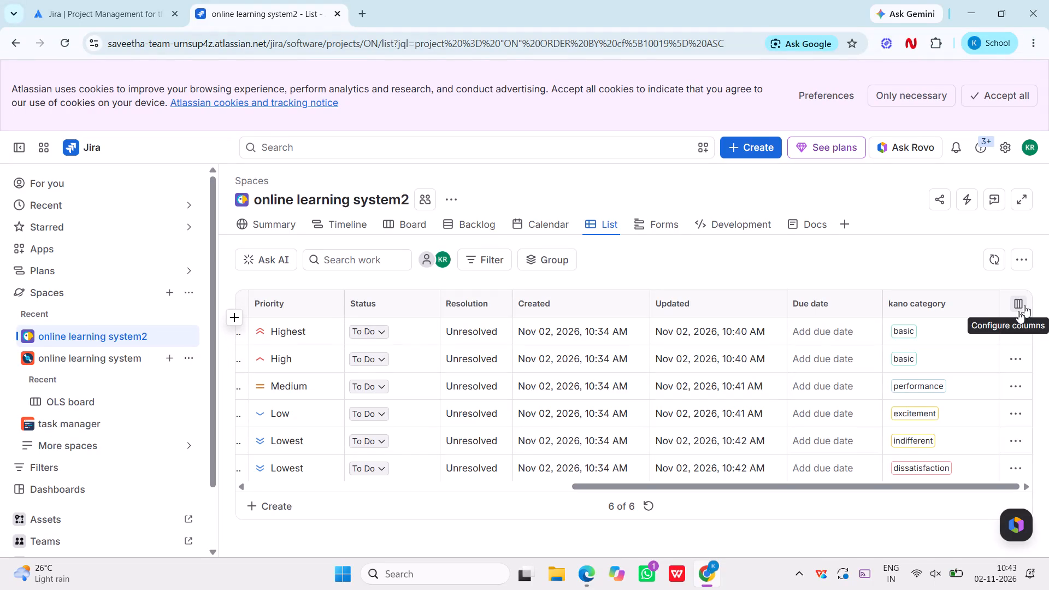
{"action": "left_click", "coordinate": [1024, 305]}
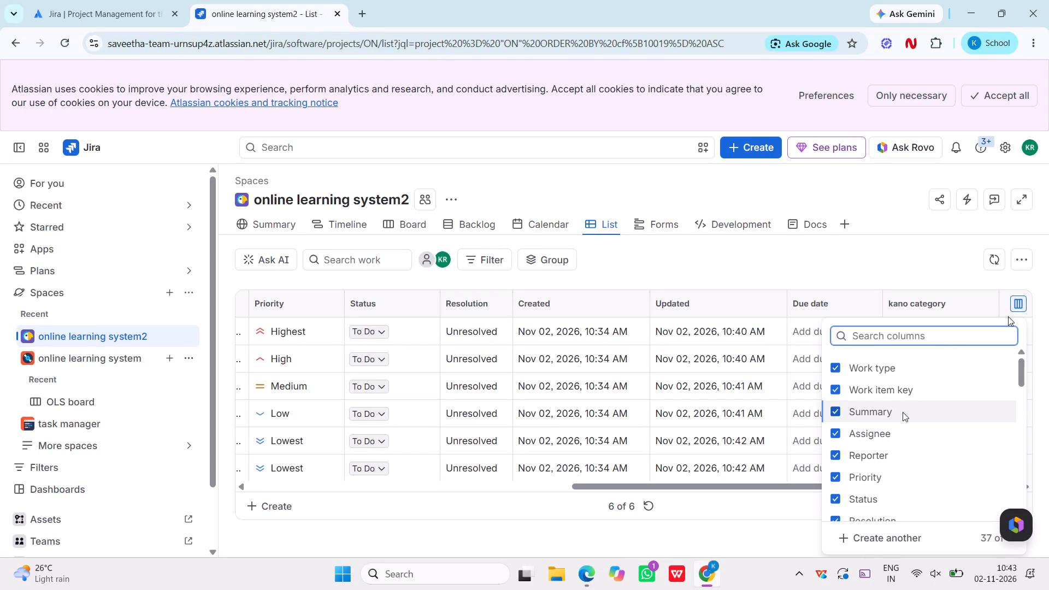
{"action": "scroll", "coordinate": [894, 428], "scroll_direction": "down", "scroll_amount": 5}
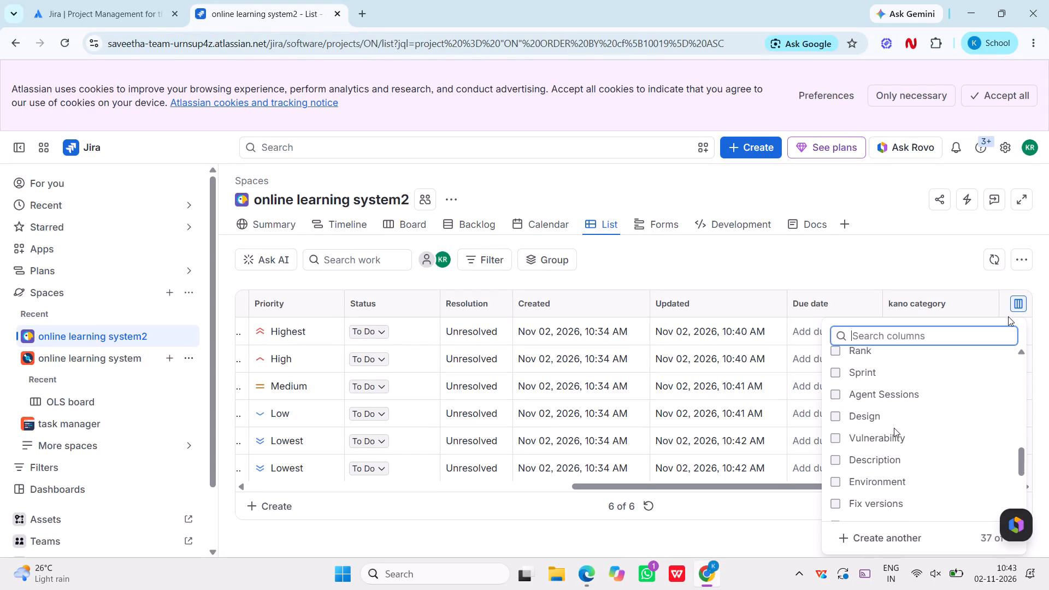
{"action": "scroll", "coordinate": [1008, 316], "scroll_direction": "down", "scroll_amount": 4}
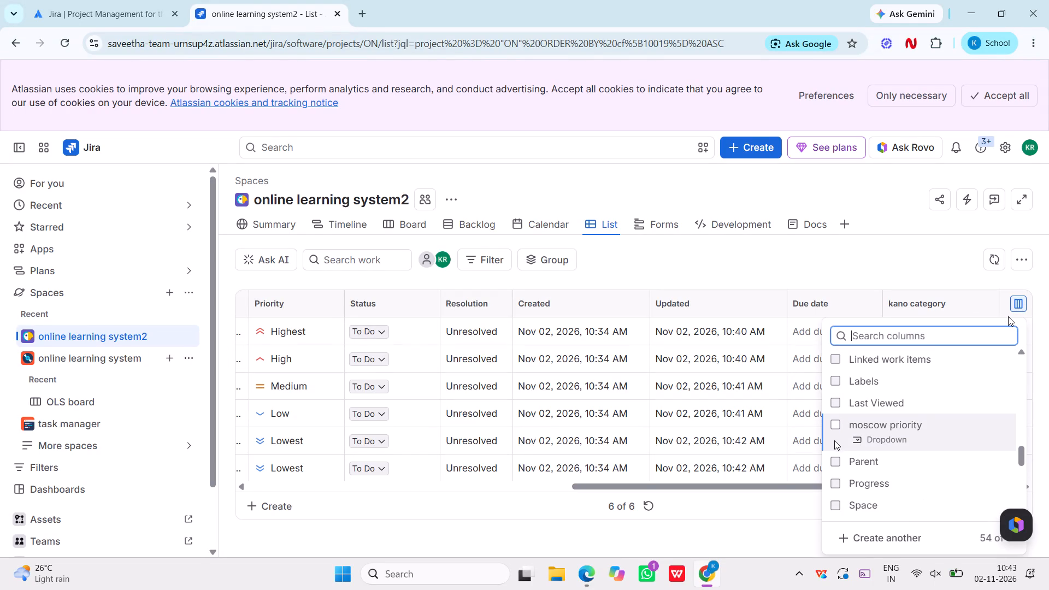
{"action": "left_click", "coordinate": [836, 425]}
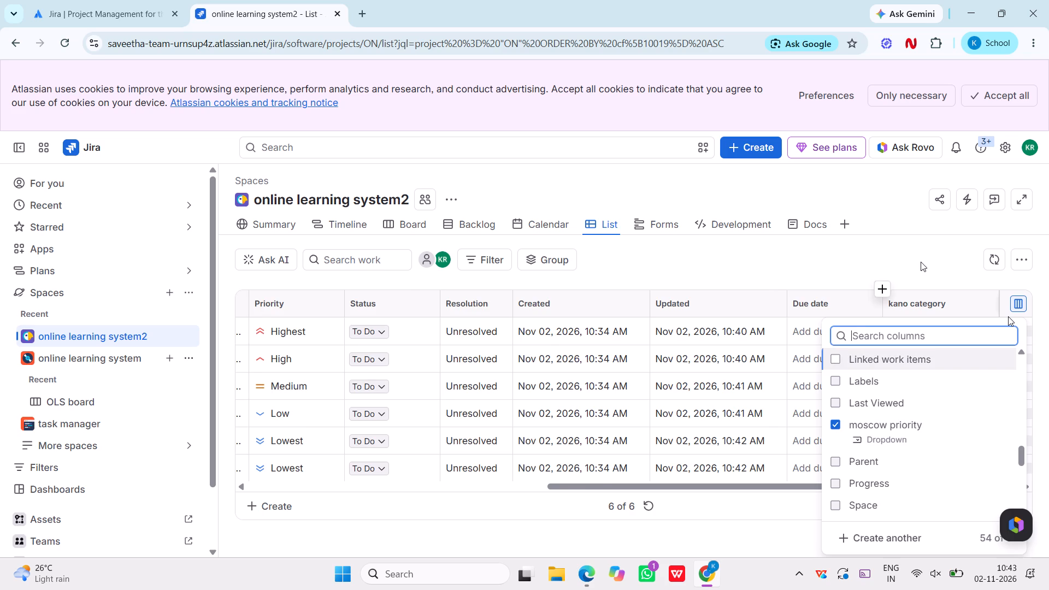
{"action": "left_click", "coordinate": [921, 262]}
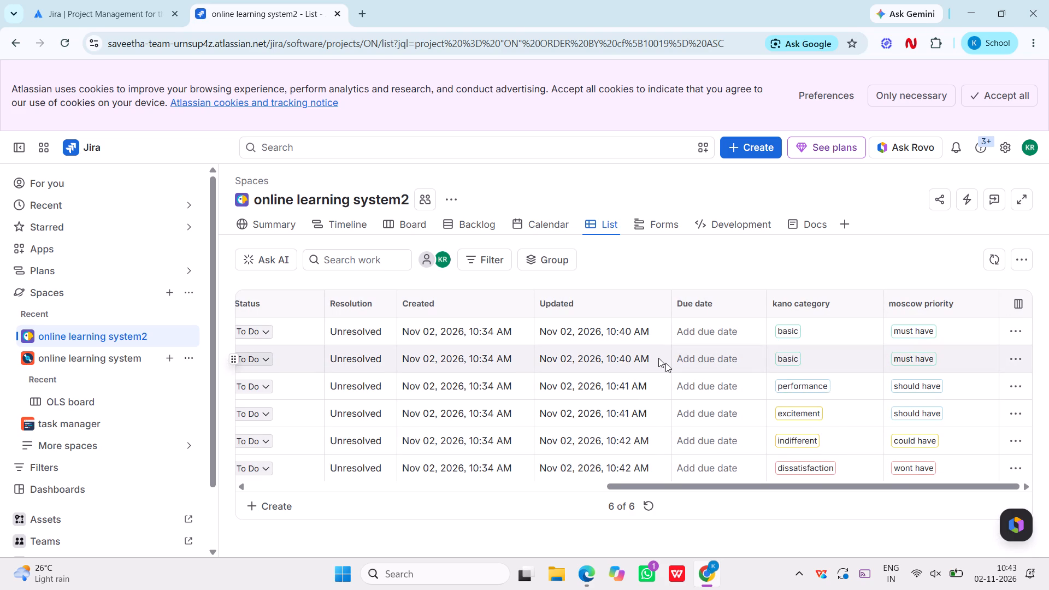
Review the six stories' Priority, kano category and moscow priority values across the List view table.
{"action": "scroll", "coordinate": [658, 358], "scroll_direction": "right", "scroll_amount": 4}
{"action": "scroll", "coordinate": [658, 358], "scroll_direction": "left", "scroll_amount": 3}
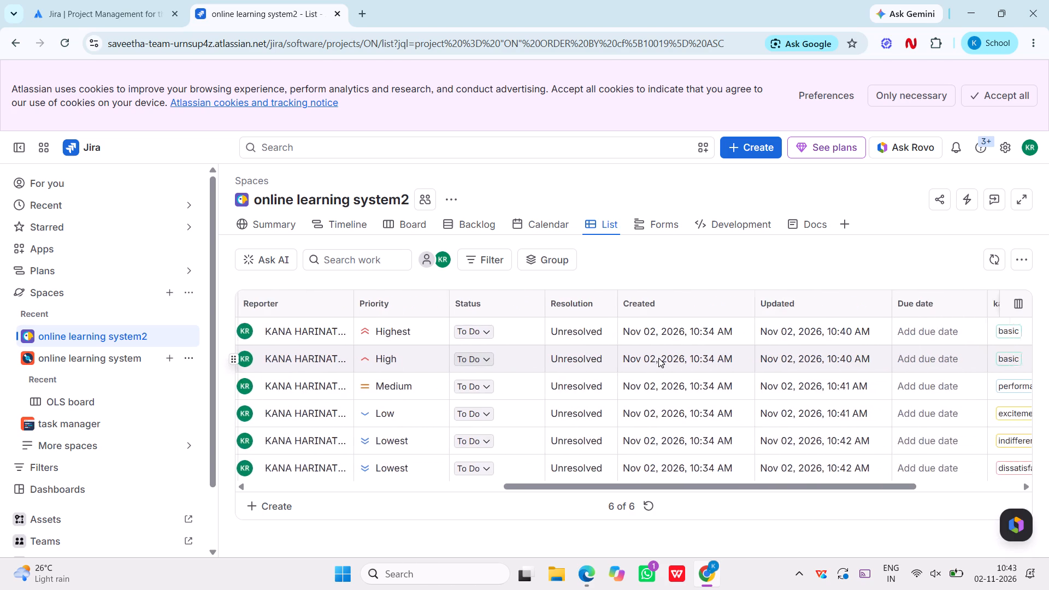
{"action": "scroll", "coordinate": [658, 358], "scroll_direction": "left", "scroll_amount": 3}
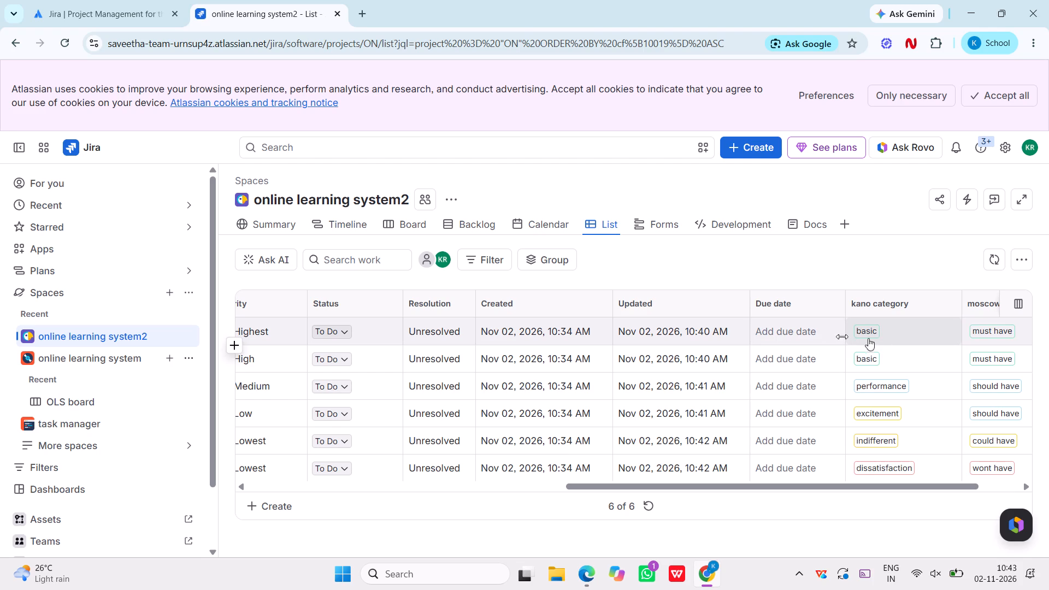
{"action": "scroll", "coordinate": [793, 351], "scroll_direction": "left", "scroll_amount": 1}
{"action": "scroll", "coordinate": [793, 351], "scroll_direction": "right", "scroll_amount": 1}
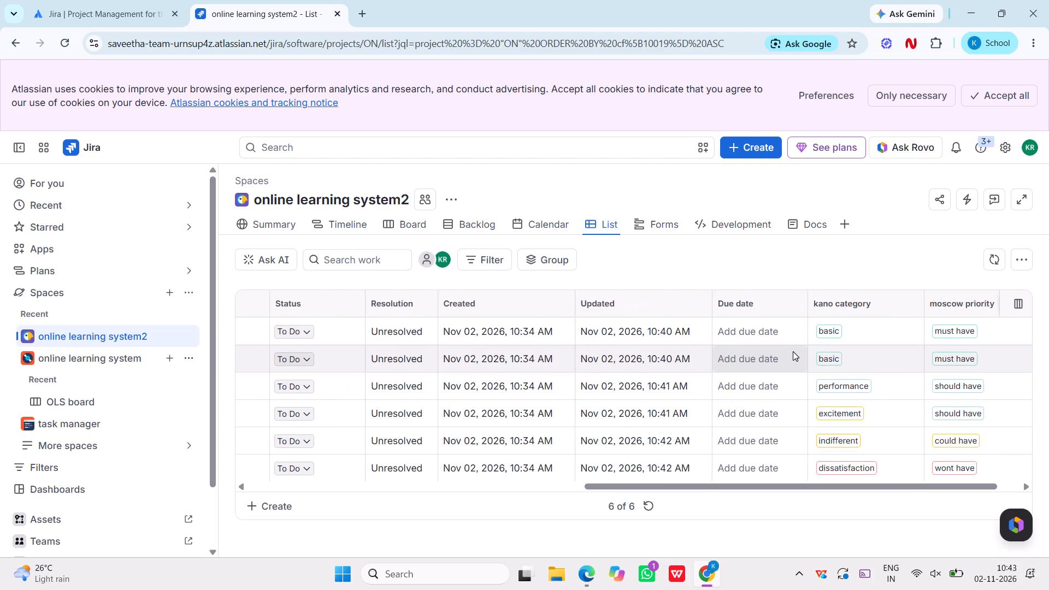
{"action": "scroll", "coordinate": [793, 351], "scroll_direction": "right", "scroll_amount": 1}
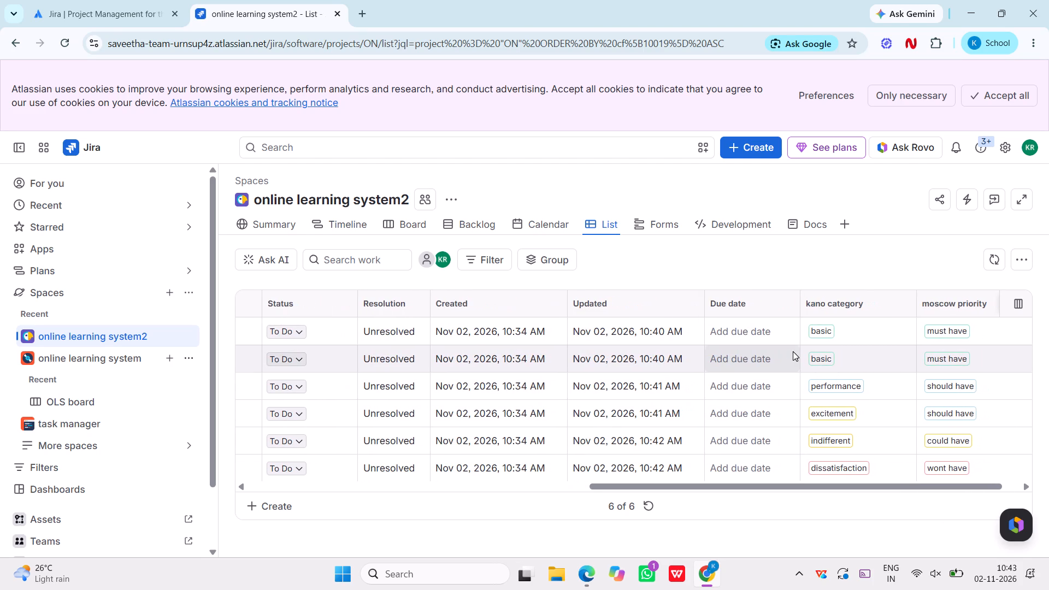
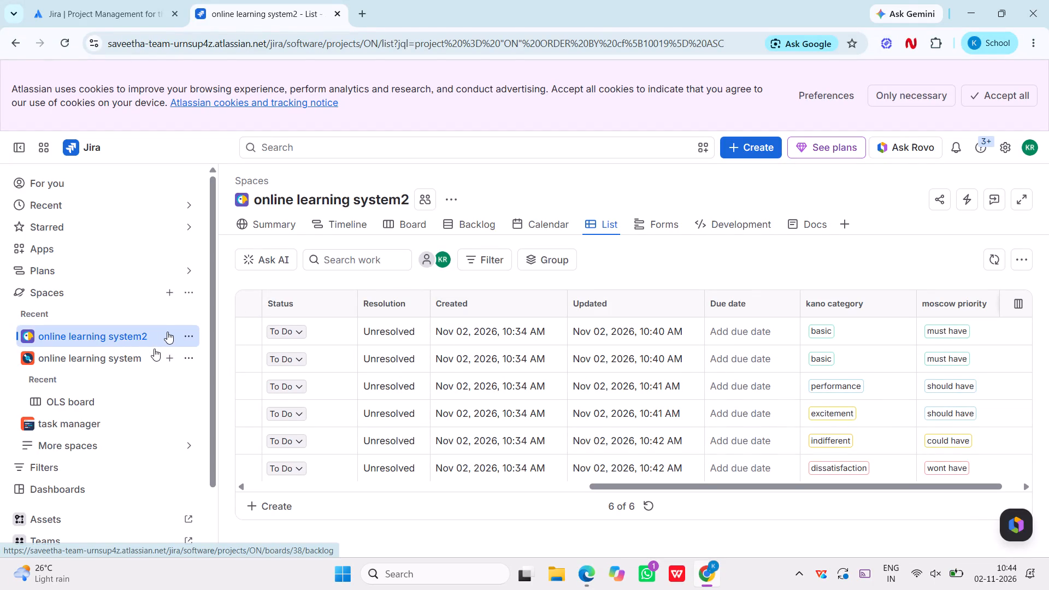
Return to the space's backlog and move the courser story (ON-1) into ON Sprint 1.
{"action": "left_click", "coordinate": [167, 332]}
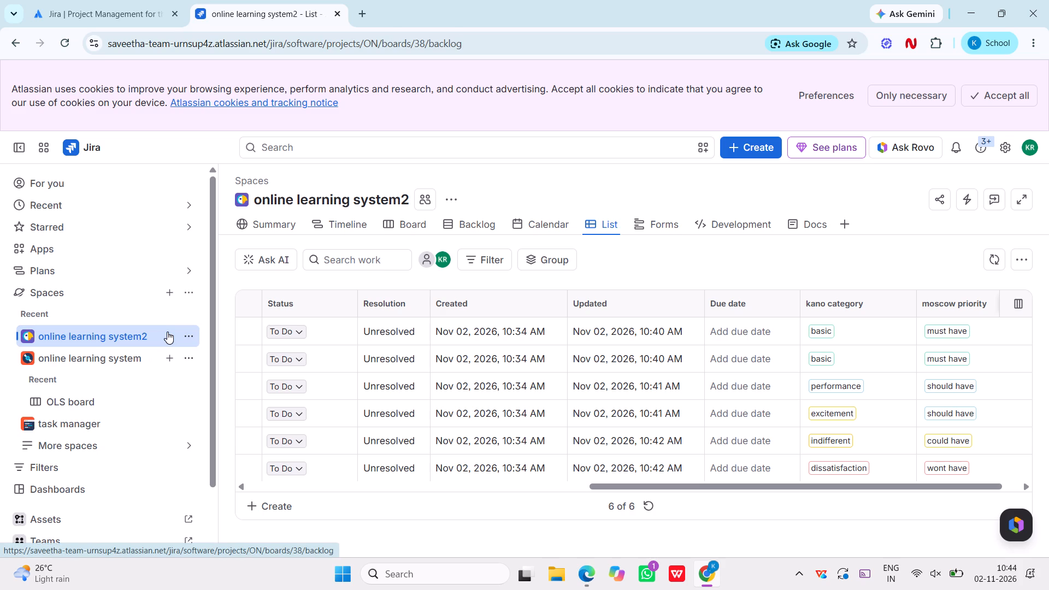
{"action": "scroll", "coordinate": [435, 361], "scroll_direction": "down", "scroll_amount": 3}
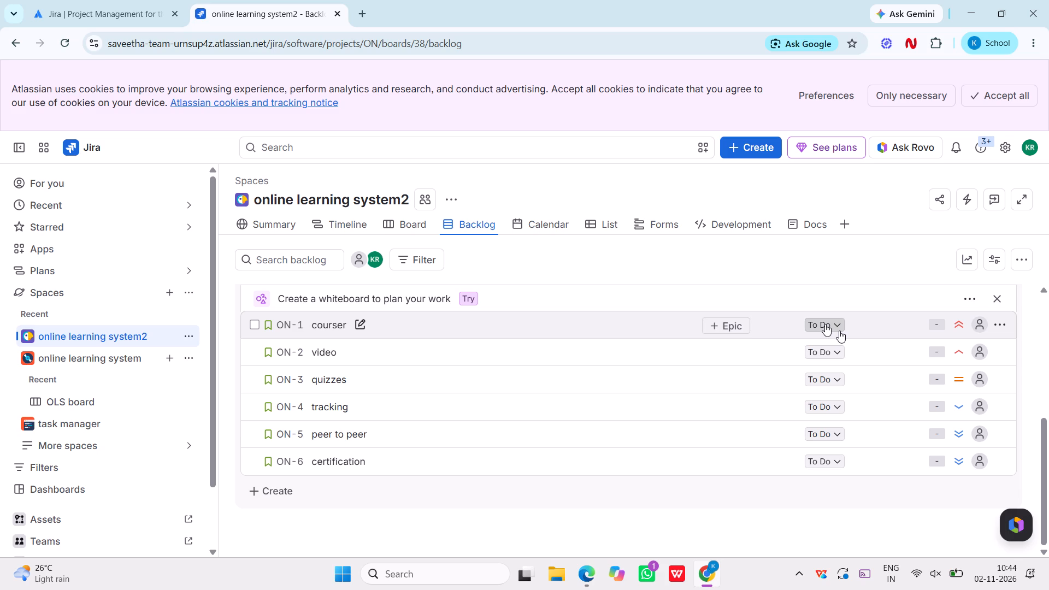
{"action": "left_click", "coordinate": [885, 320]}
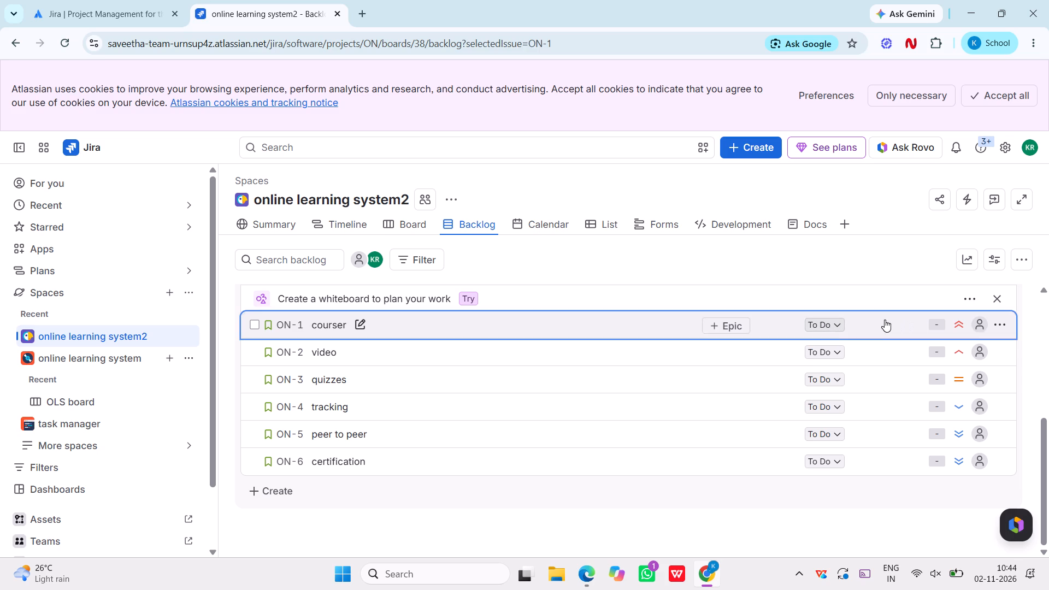
{"action": "right_click", "coordinate": [885, 320]}
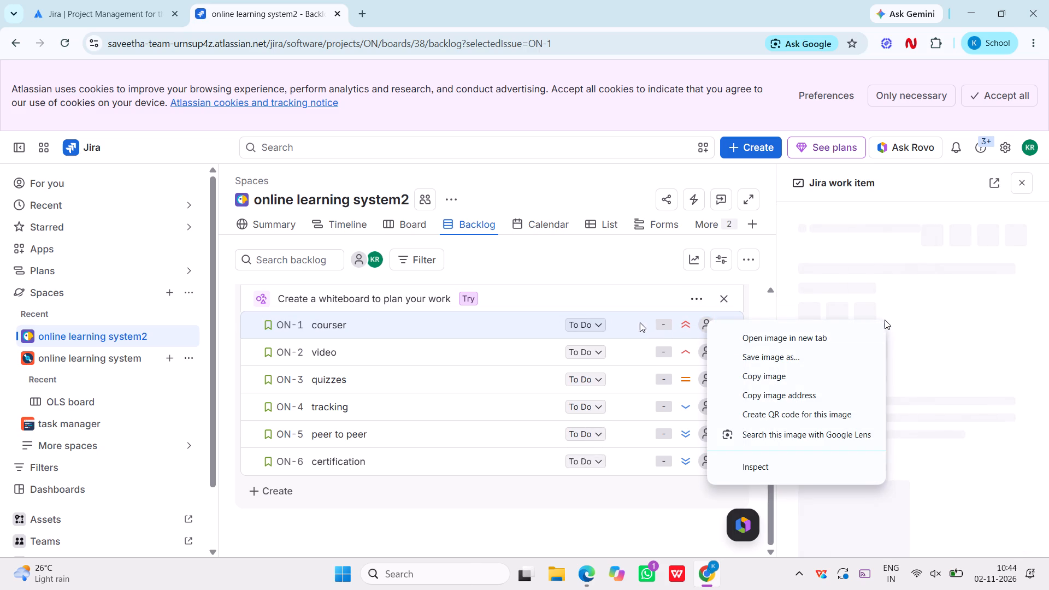
{"action": "left_click", "coordinate": [640, 322]}
{"action": "right_click", "coordinate": [640, 322]}
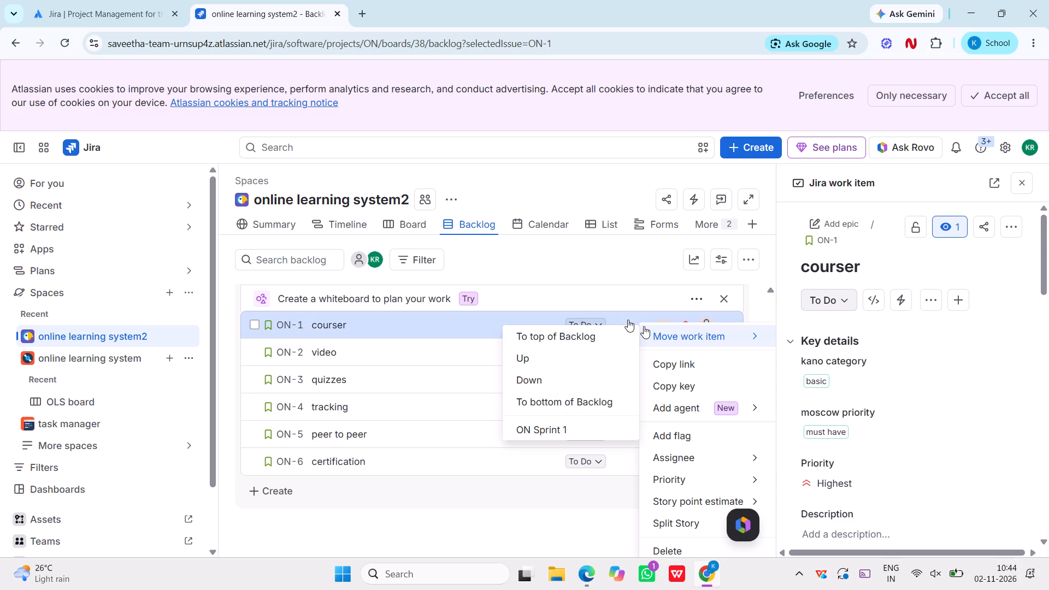
{"action": "left_click", "coordinate": [1028, 185]}
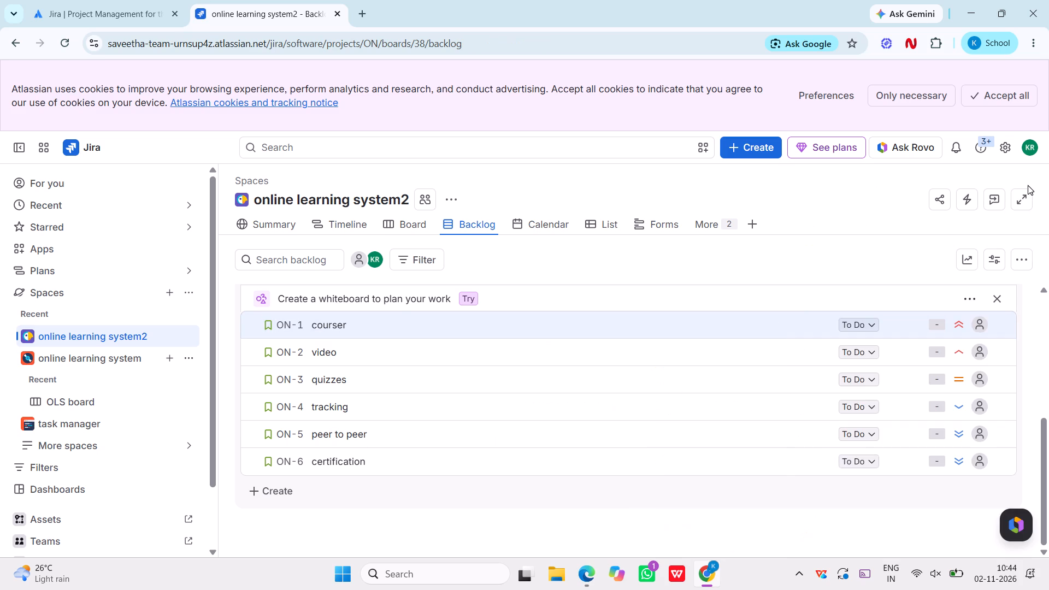
{"action": "right_click", "coordinate": [896, 326]}
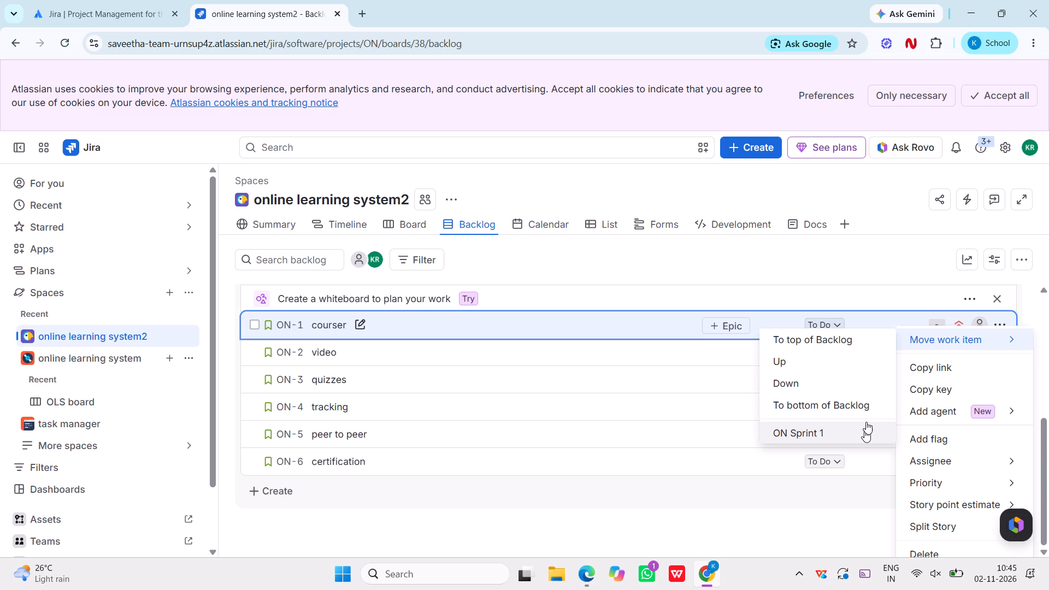
{"action": "left_click", "coordinate": [864, 430]}
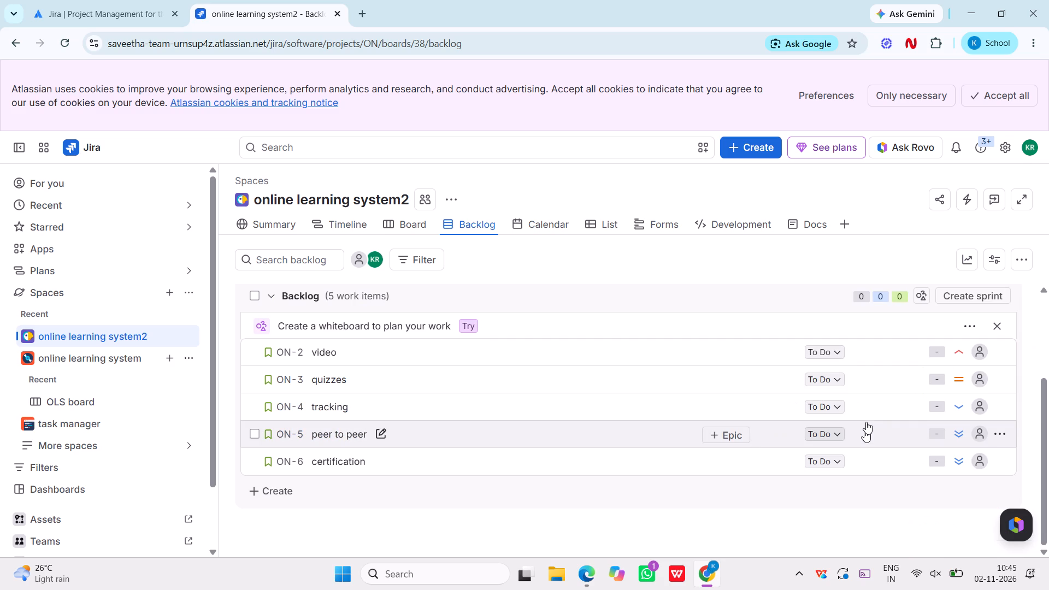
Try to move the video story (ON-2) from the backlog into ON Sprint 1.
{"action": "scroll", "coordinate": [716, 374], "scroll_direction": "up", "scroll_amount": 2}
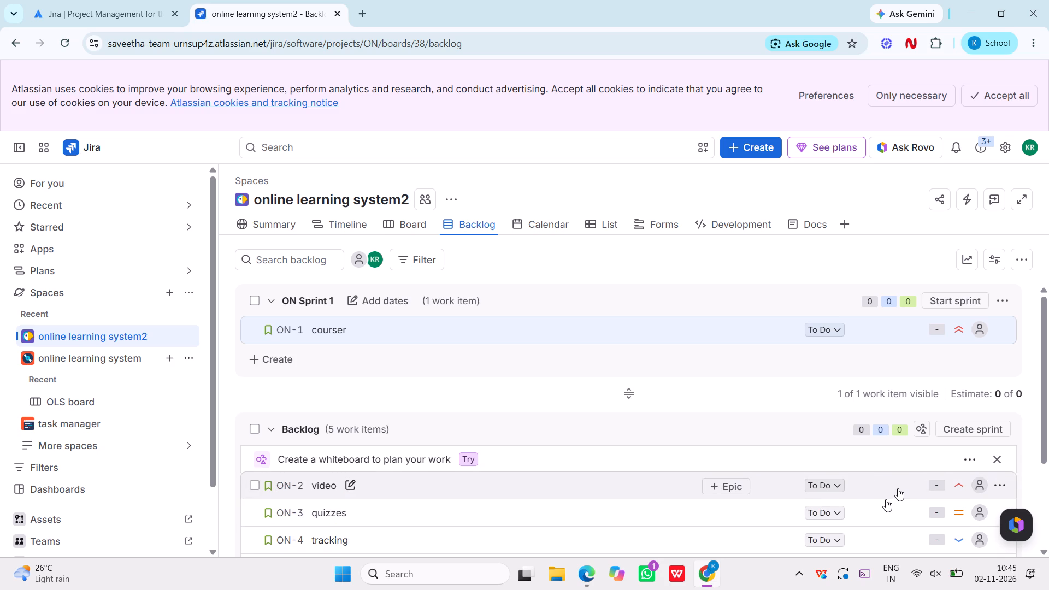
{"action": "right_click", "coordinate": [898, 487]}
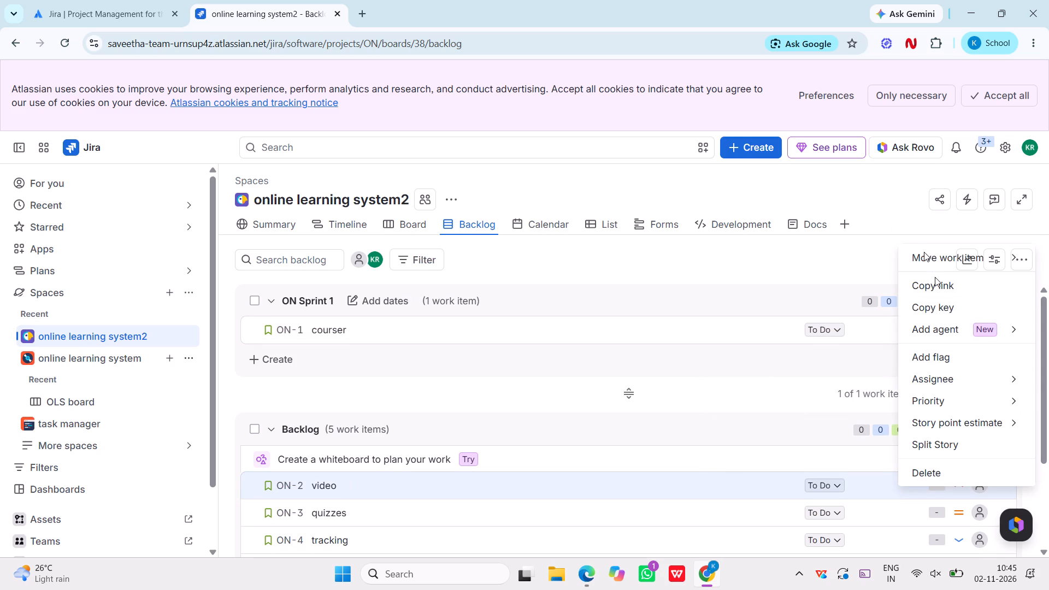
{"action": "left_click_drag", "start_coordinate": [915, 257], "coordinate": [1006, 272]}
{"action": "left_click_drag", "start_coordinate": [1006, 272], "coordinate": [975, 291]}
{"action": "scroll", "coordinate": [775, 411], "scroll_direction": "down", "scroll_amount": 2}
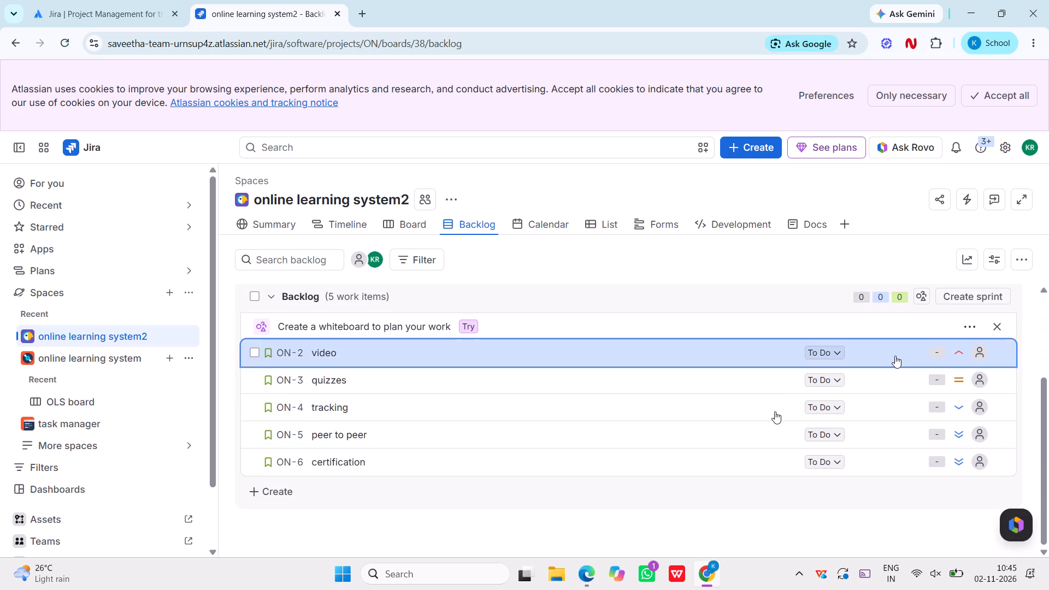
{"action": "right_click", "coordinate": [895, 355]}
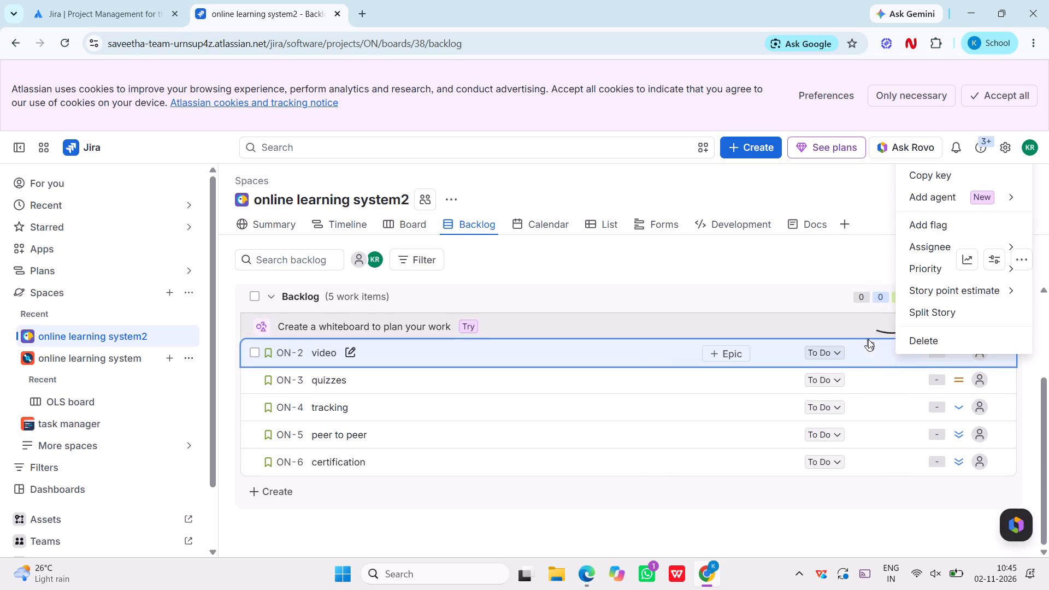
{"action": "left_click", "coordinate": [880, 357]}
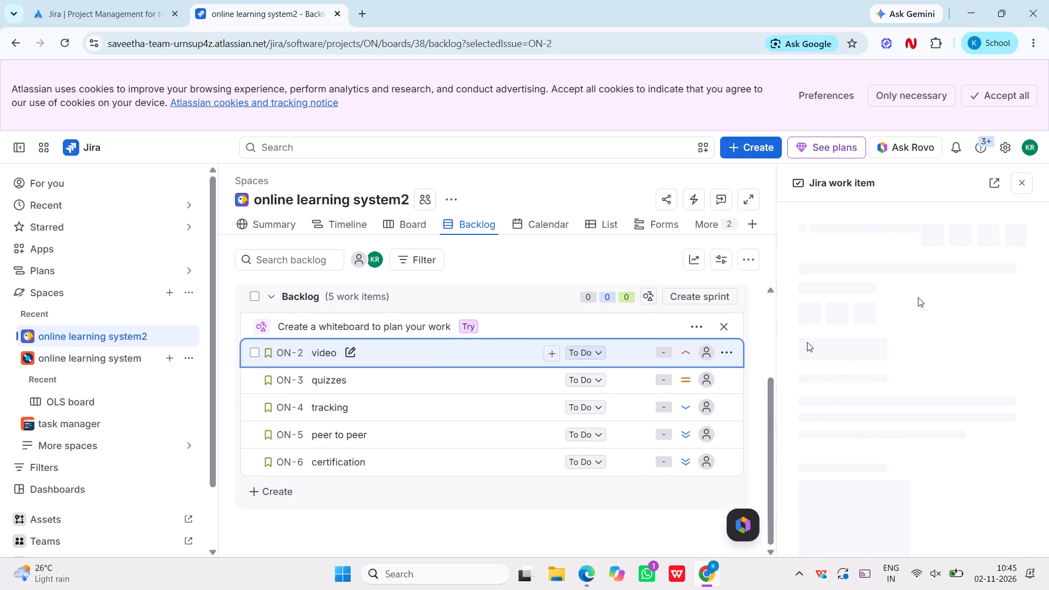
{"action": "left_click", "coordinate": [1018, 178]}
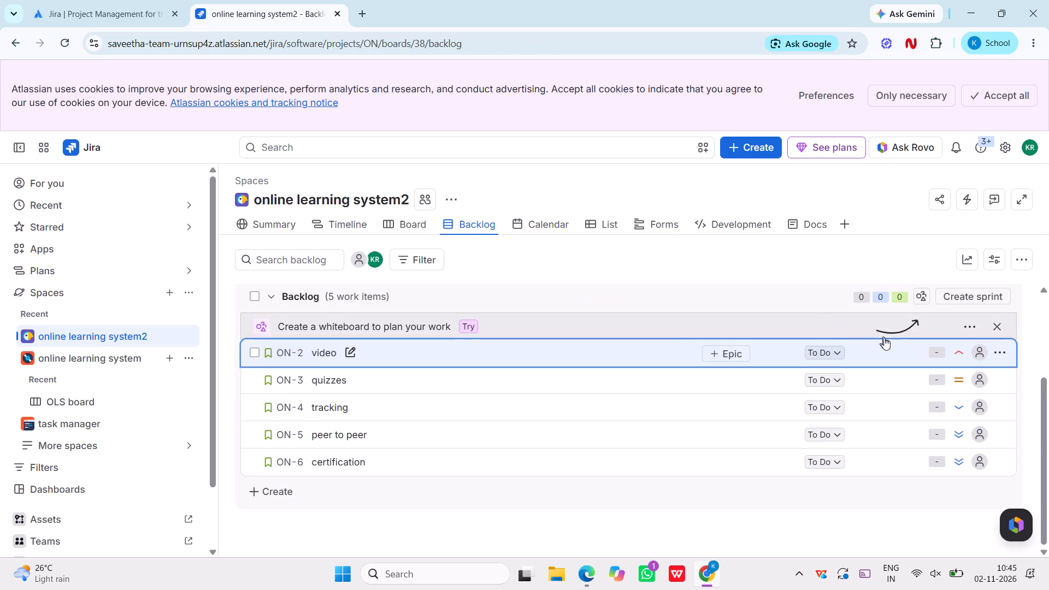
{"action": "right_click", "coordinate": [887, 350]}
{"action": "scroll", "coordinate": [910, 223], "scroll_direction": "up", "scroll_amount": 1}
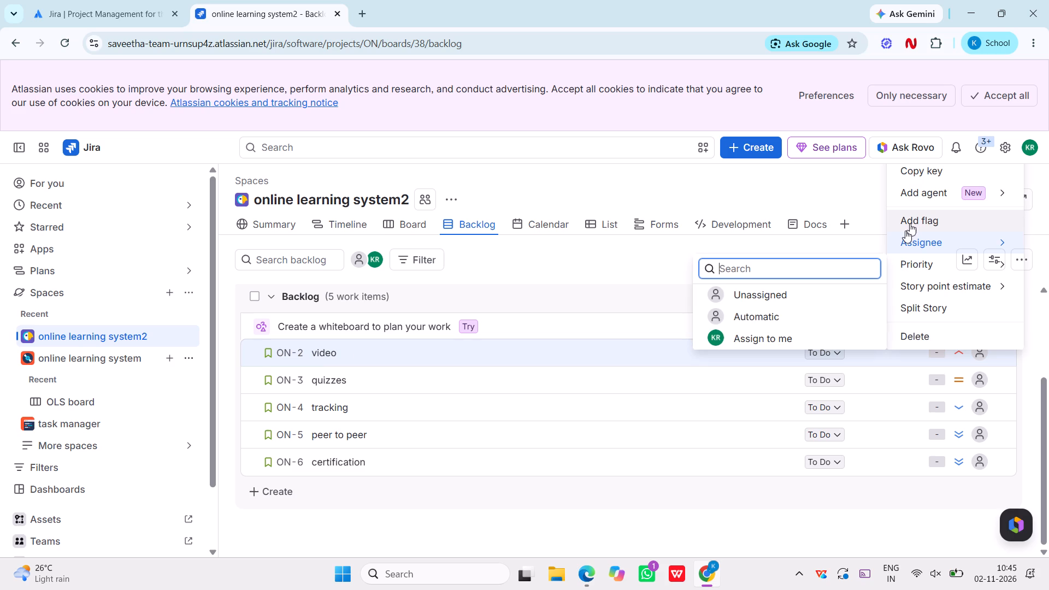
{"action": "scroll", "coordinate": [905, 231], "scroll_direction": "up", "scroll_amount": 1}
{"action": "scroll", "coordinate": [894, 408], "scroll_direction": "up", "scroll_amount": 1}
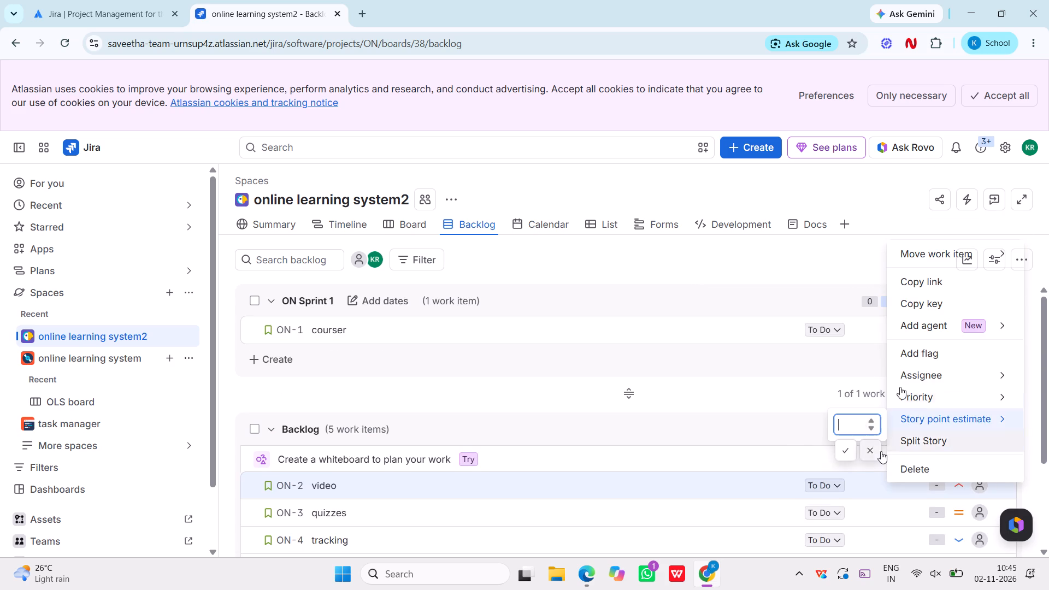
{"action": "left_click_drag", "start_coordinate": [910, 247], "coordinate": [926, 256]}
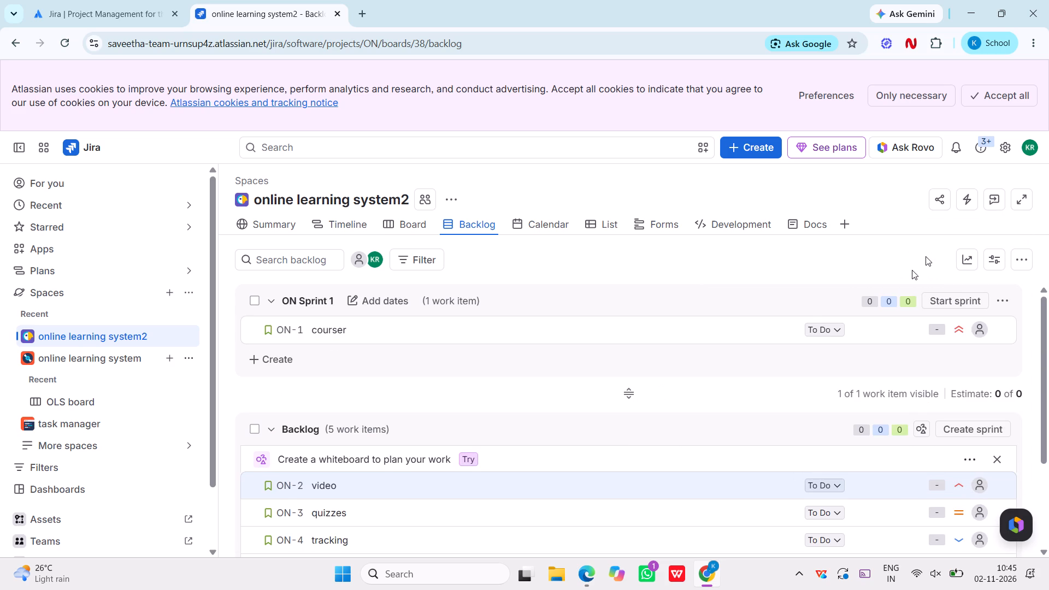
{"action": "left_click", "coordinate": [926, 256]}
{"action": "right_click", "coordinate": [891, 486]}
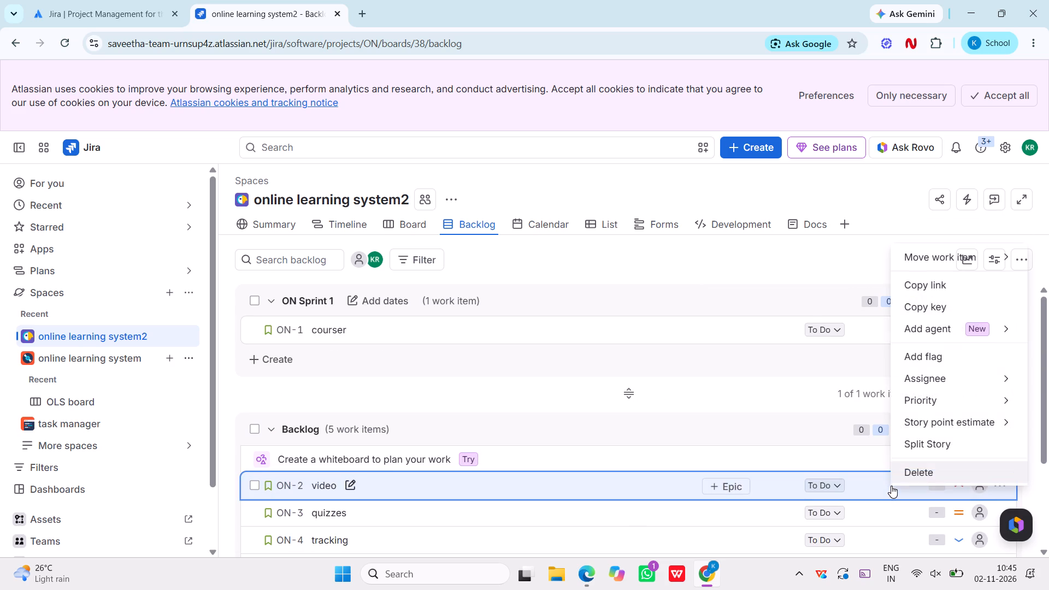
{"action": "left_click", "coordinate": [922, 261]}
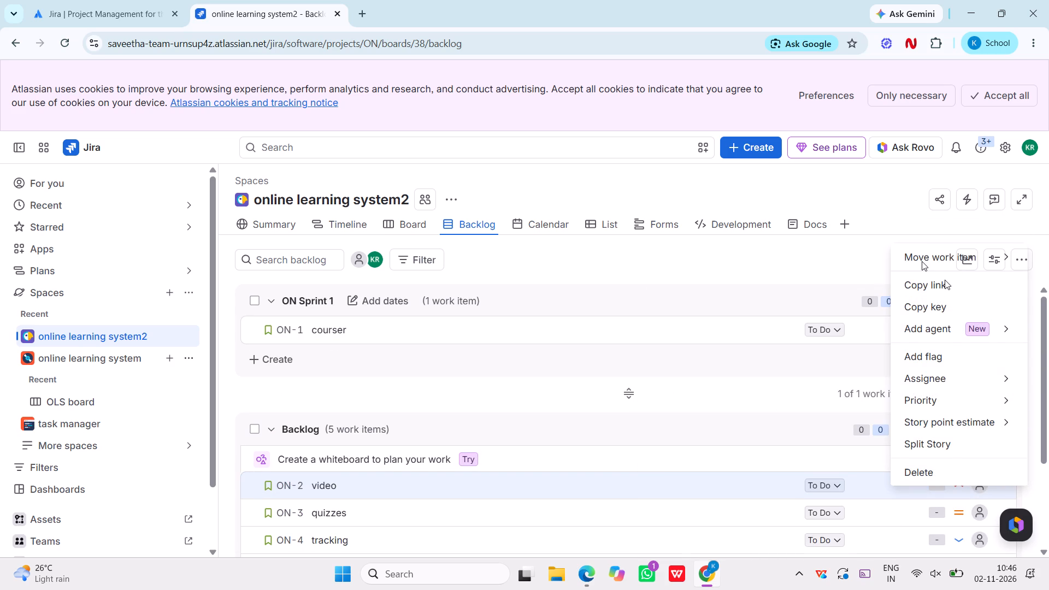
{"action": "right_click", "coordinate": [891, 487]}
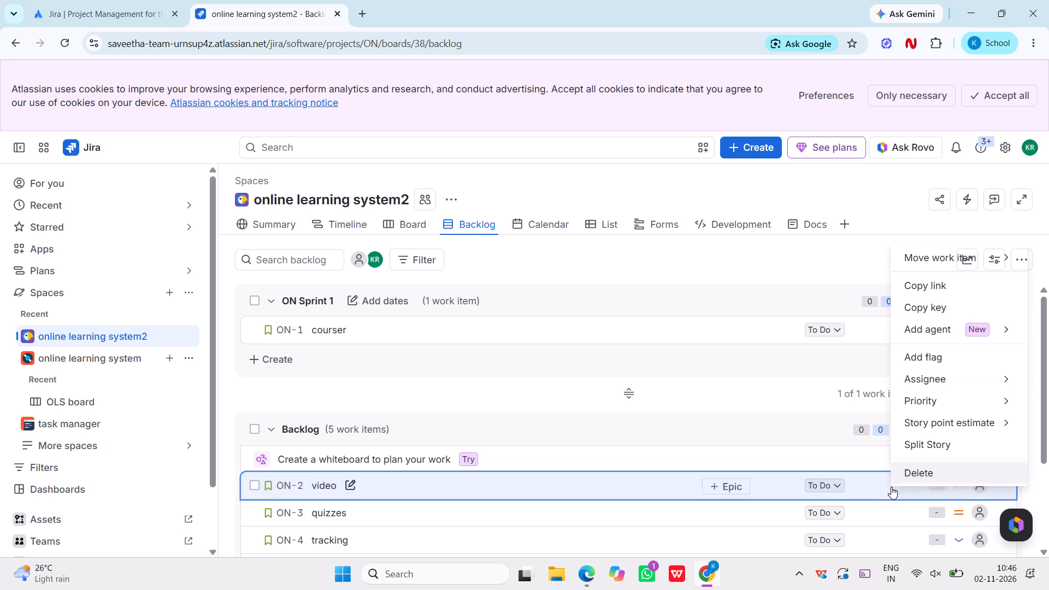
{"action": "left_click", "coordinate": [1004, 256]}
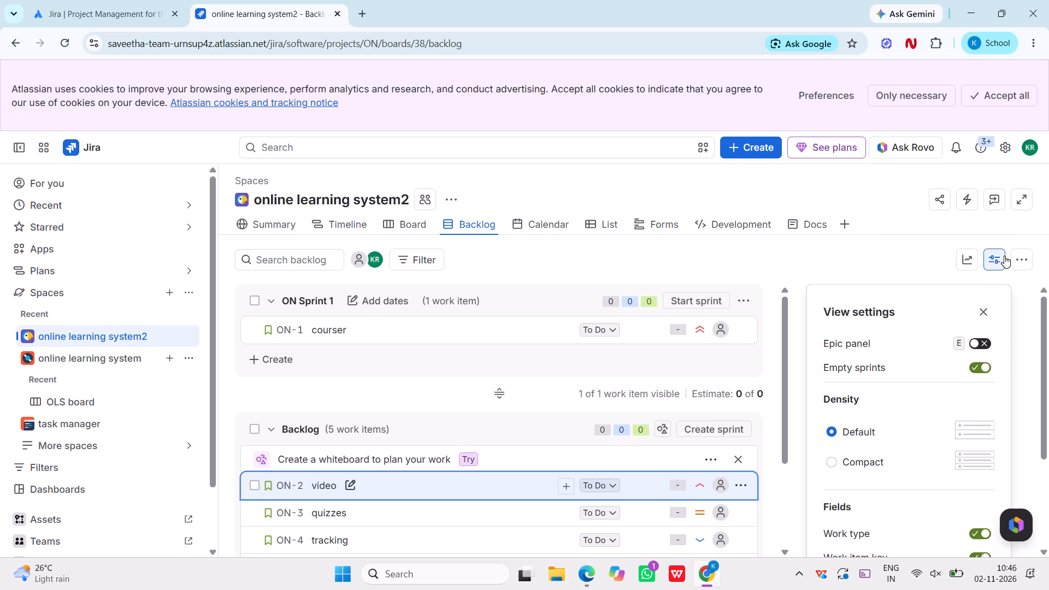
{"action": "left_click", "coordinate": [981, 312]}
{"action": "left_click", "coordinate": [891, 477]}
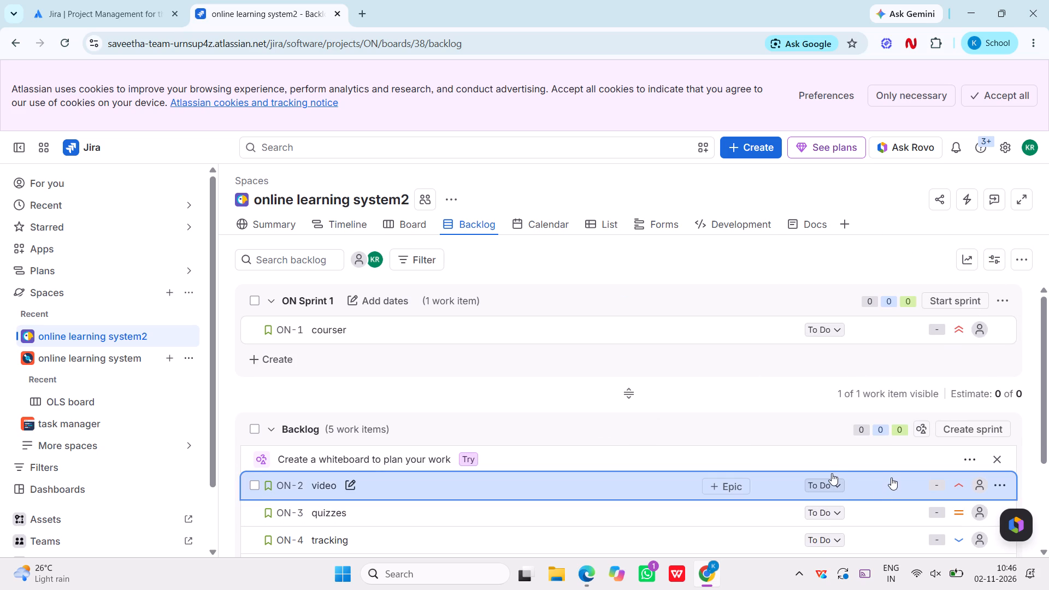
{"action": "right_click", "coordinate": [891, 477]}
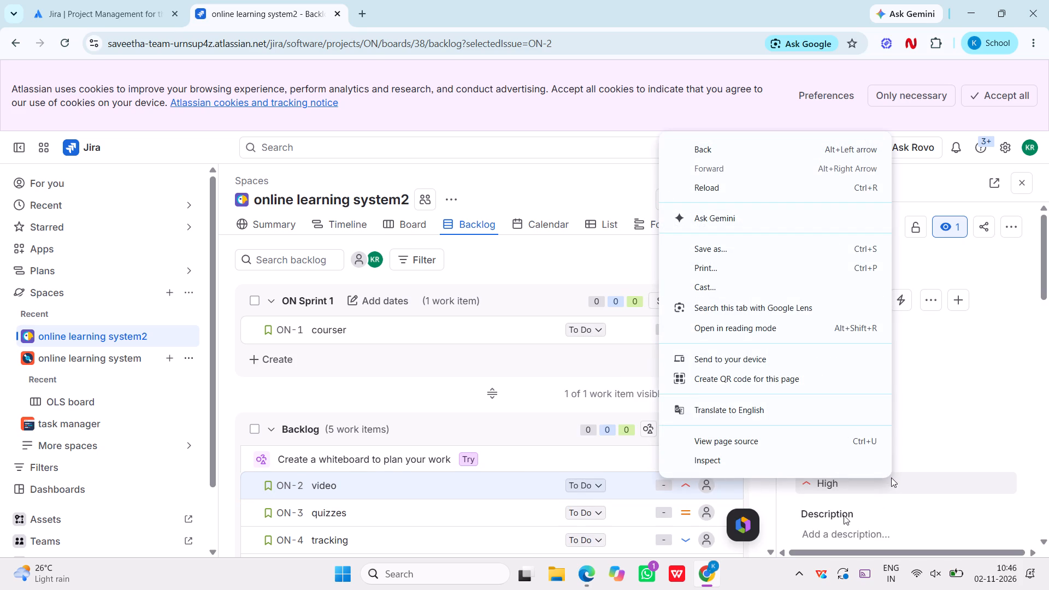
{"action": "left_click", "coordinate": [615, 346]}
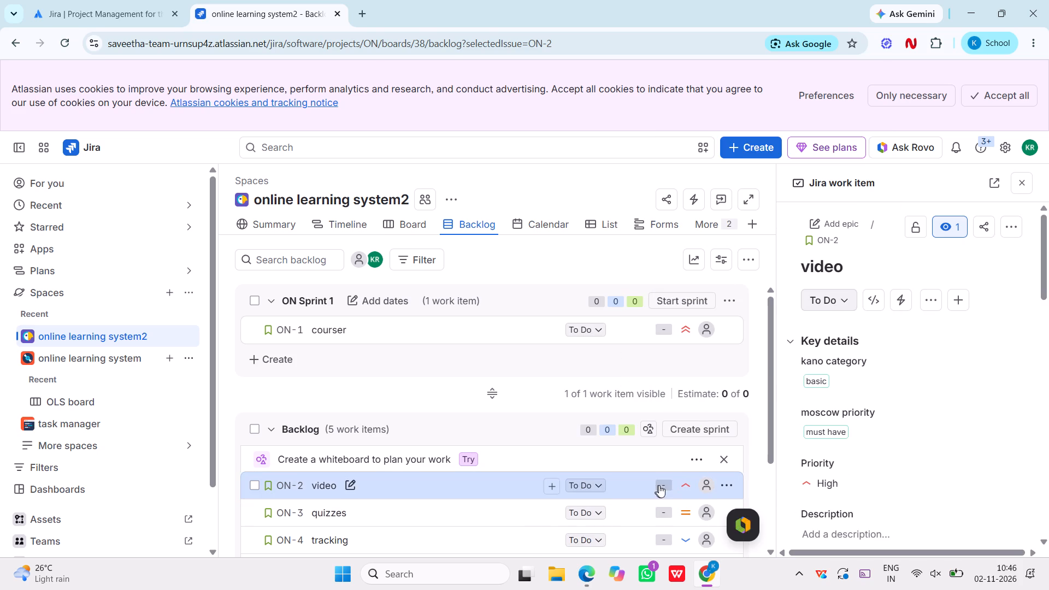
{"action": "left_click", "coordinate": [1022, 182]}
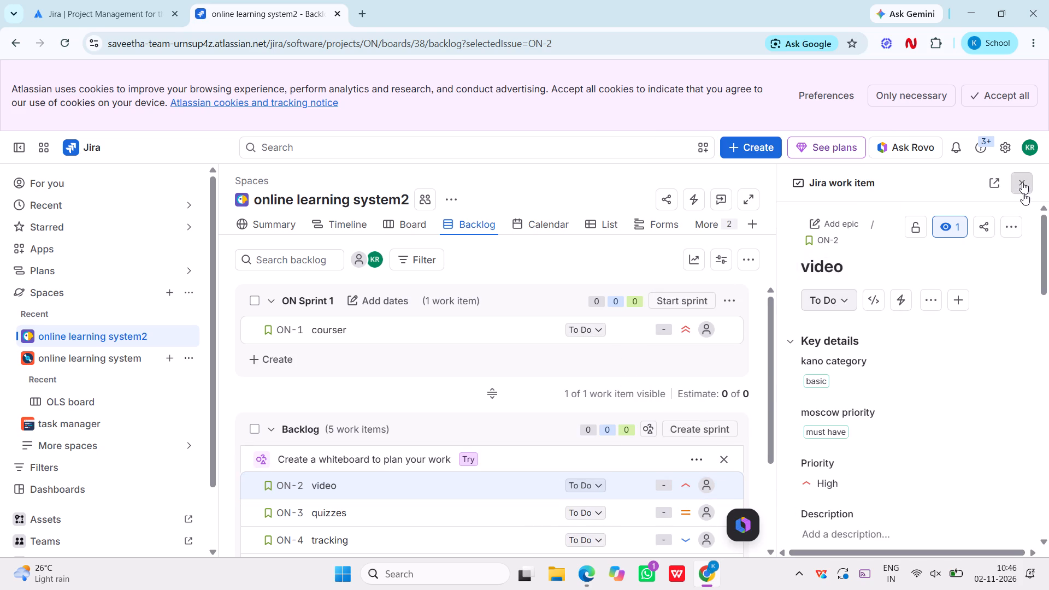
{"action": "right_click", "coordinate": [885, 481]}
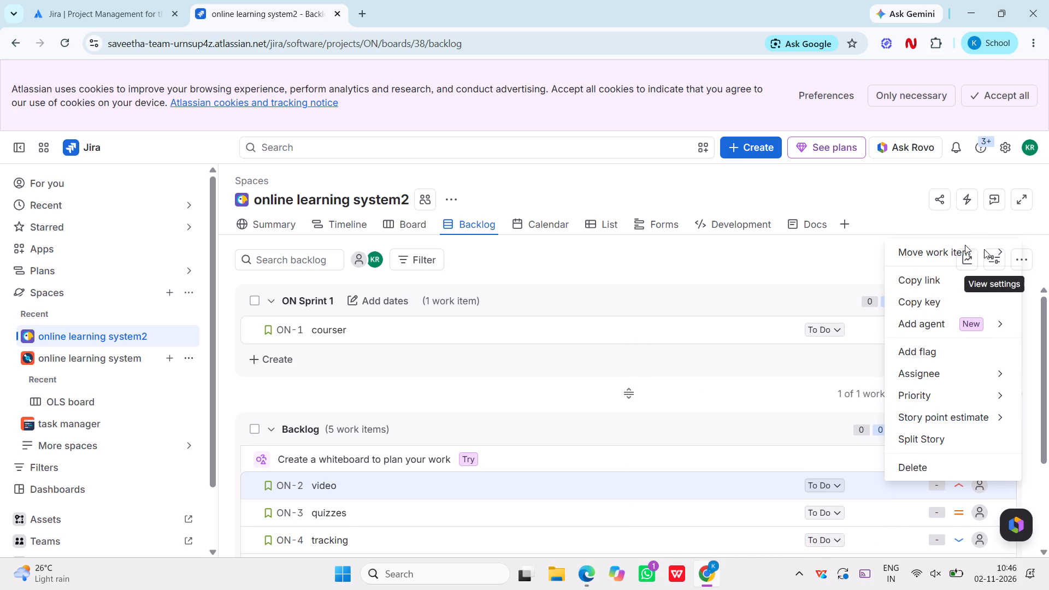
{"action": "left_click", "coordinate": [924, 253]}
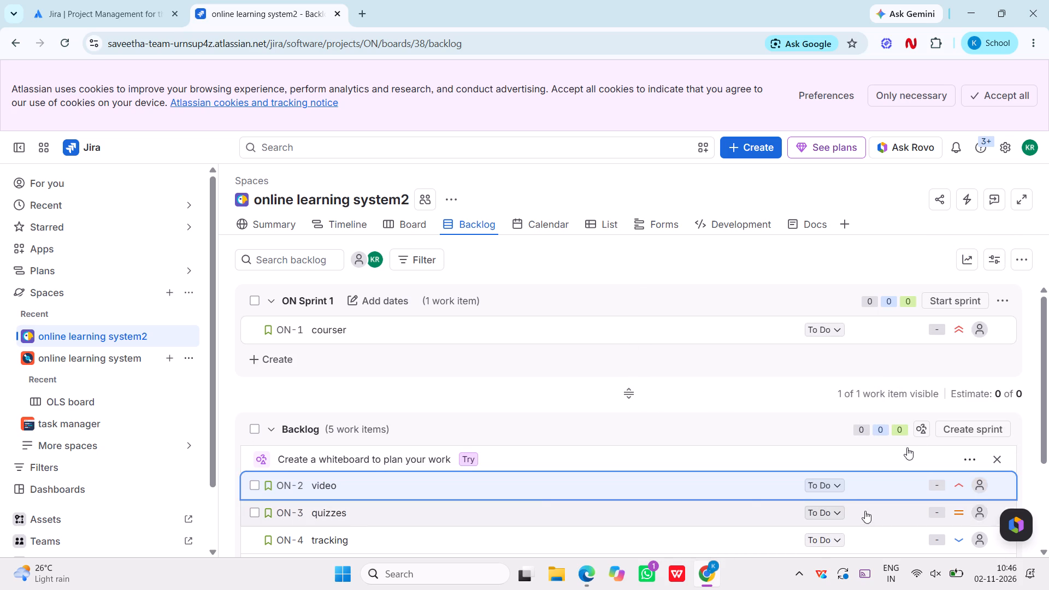
Move the quizzes story (ON-3) and the video story (ON-2) from the backlog into ON Sprint 1.
{"action": "right_click", "coordinate": [864, 514]}
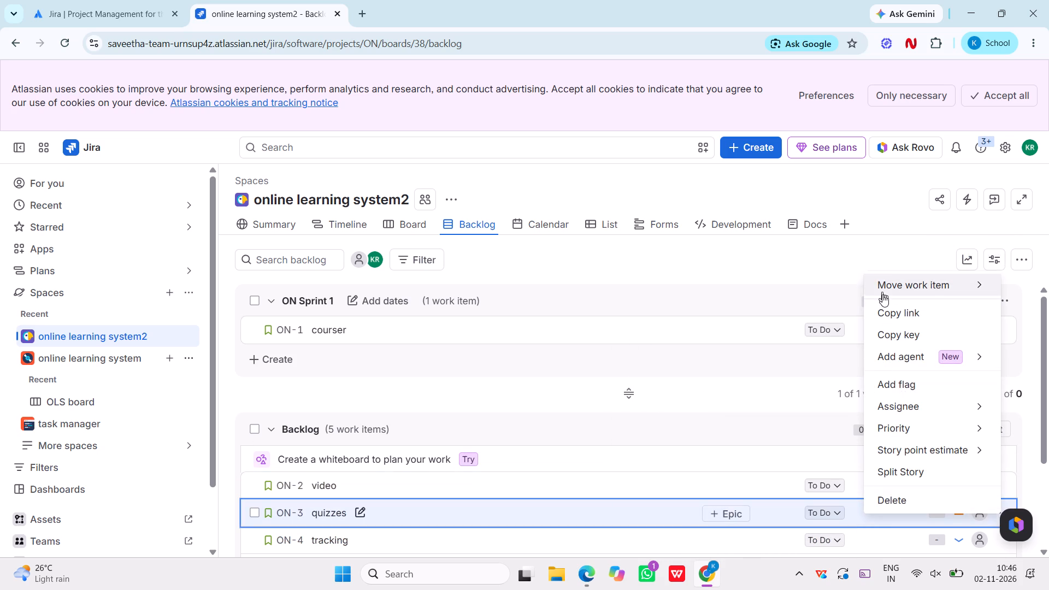
{"action": "left_click", "coordinate": [798, 391]}
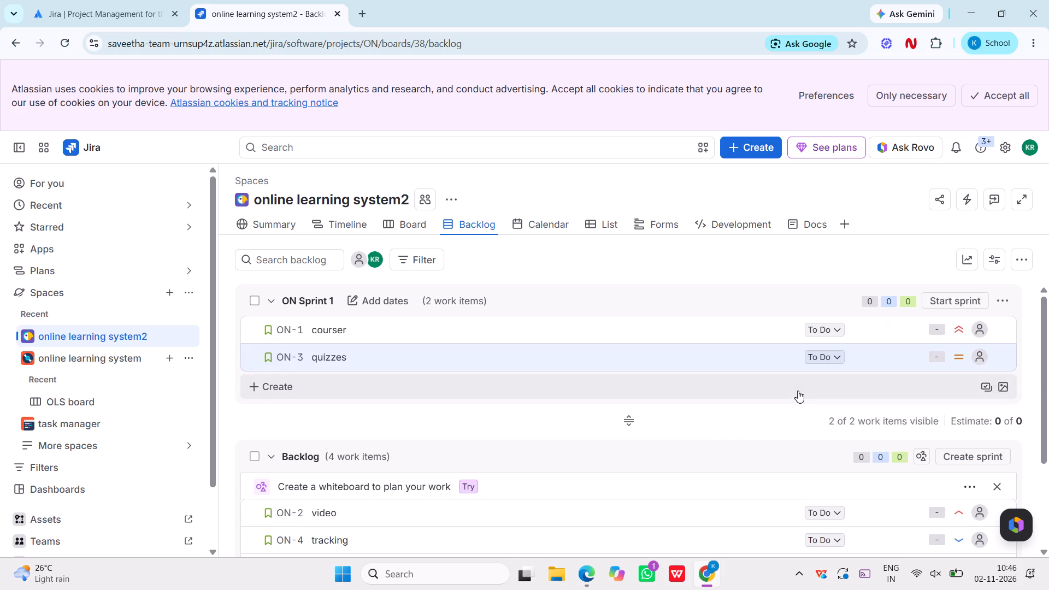
{"action": "right_click", "coordinate": [880, 511]}
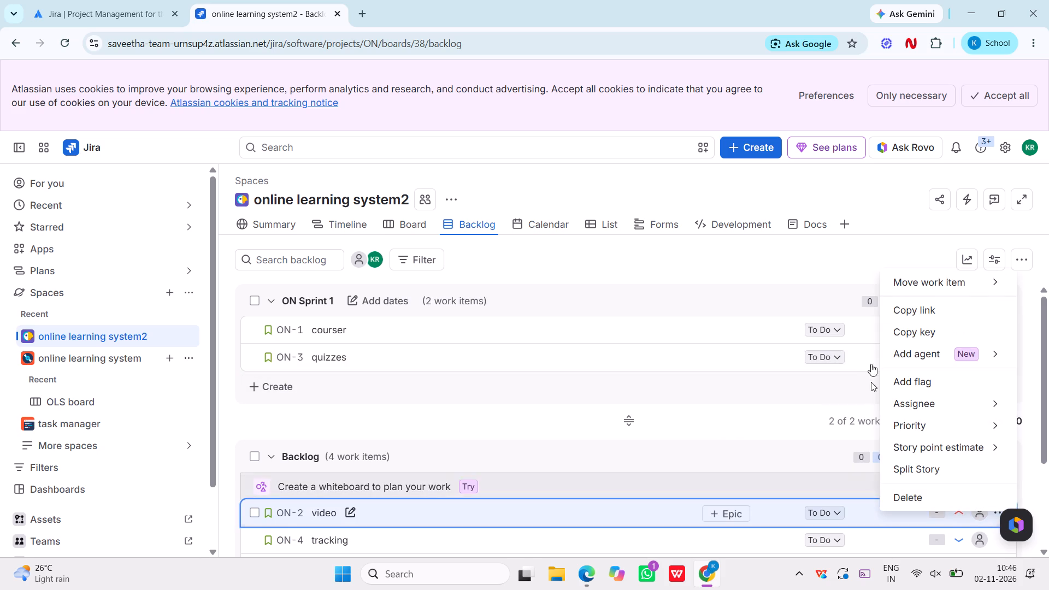
{"action": "left_click", "coordinate": [836, 394]}
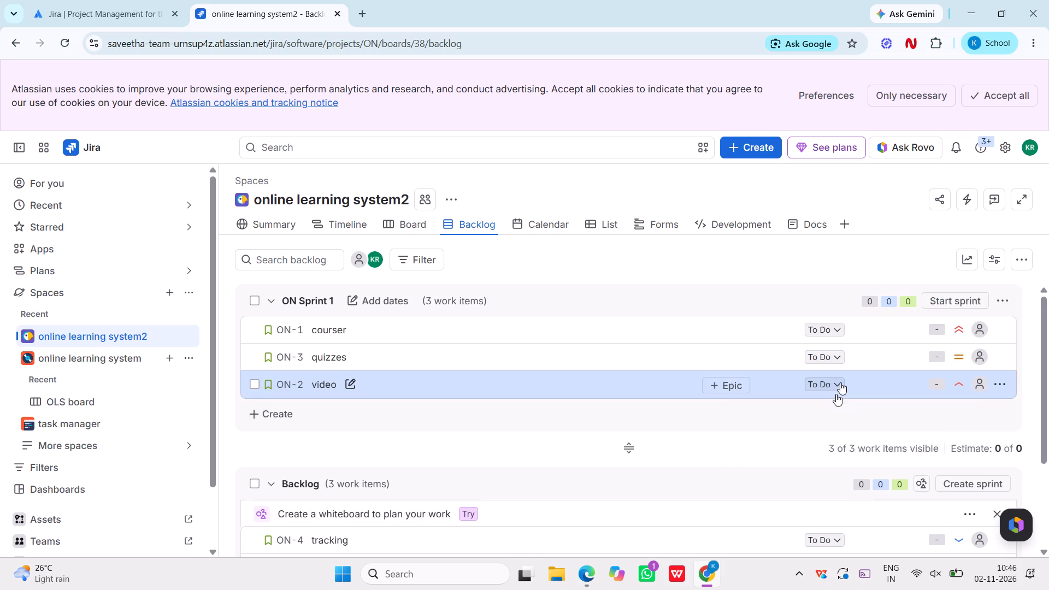
Move the tracking story (ON-4) from the backlog into ON Sprint 1.
{"action": "scroll", "coordinate": [836, 394], "scroll_direction": "down", "scroll_amount": 2}
{"action": "left_click", "coordinate": [866, 416]}
{"action": "right_click", "coordinate": [866, 416]}
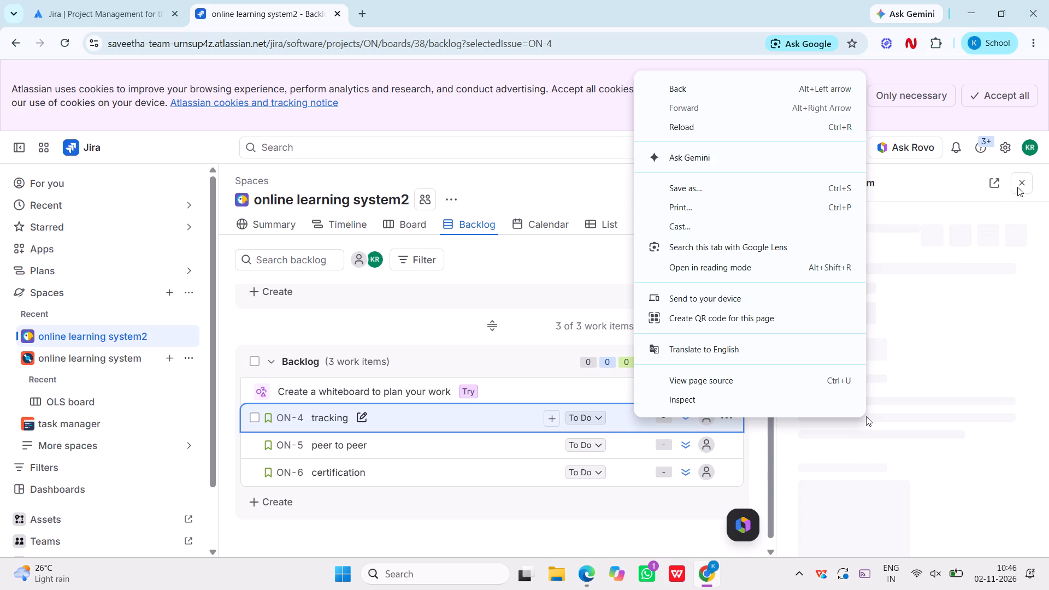
{"action": "left_click", "coordinate": [1021, 183]}
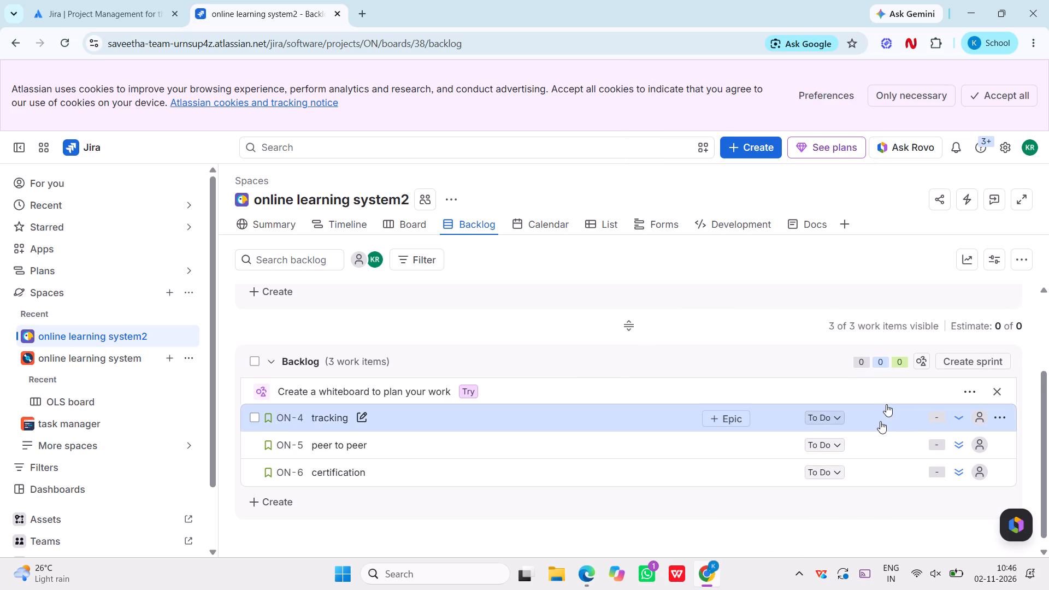
{"action": "right_click", "coordinate": [880, 421]}
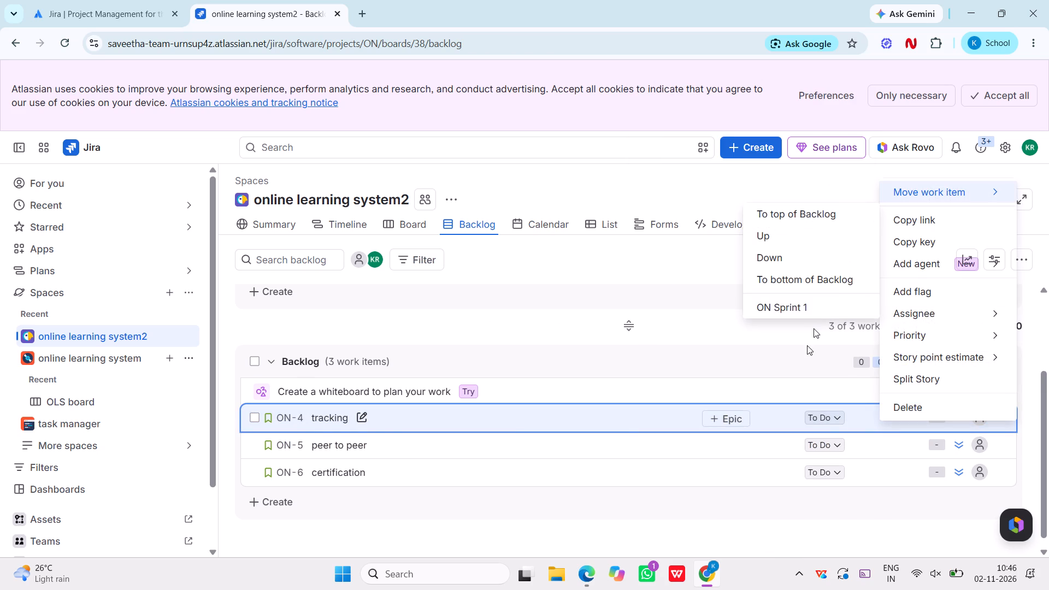
{"action": "left_click", "coordinate": [818, 305]}
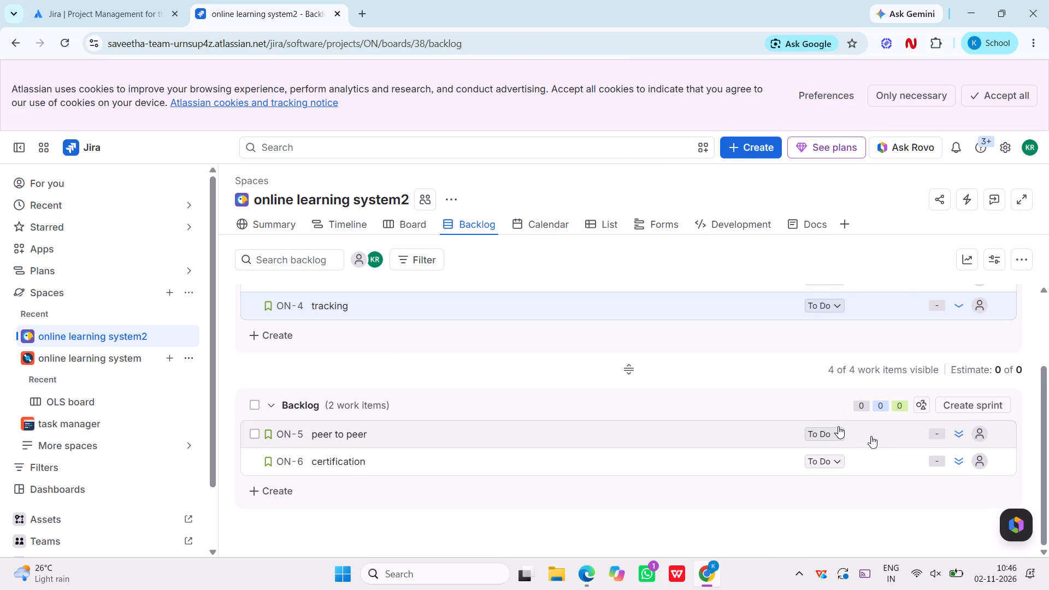
Move the peer to peer story (ON-5) from the backlog into ON Sprint 1.
{"action": "left_click", "coordinate": [871, 436]}
{"action": "right_click", "coordinate": [871, 436]}
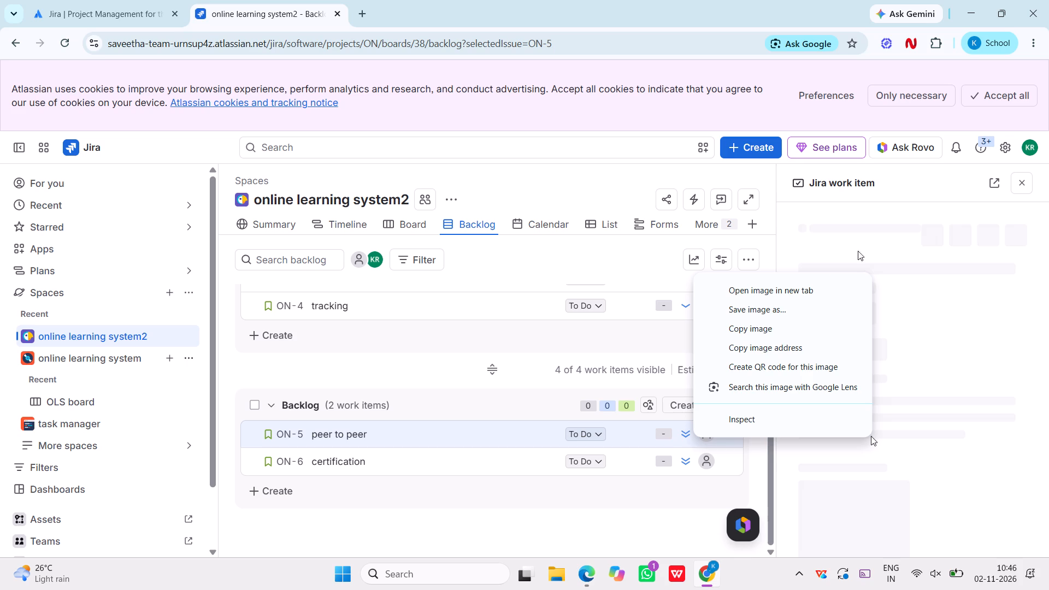
{"action": "left_click", "coordinate": [593, 433]}
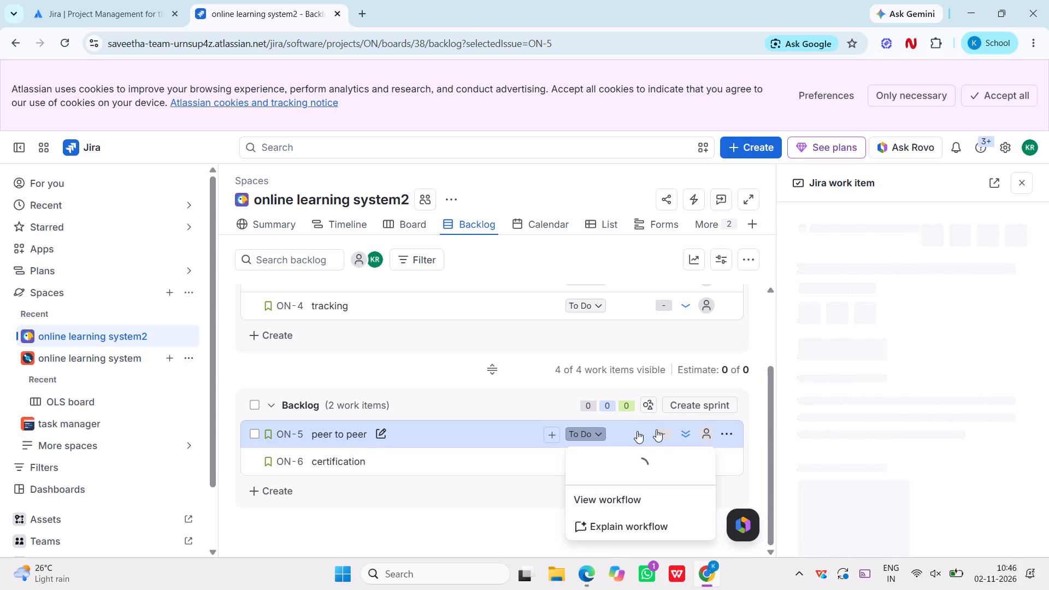
{"action": "left_click", "coordinate": [637, 431]}
{"action": "right_click", "coordinate": [637, 431]}
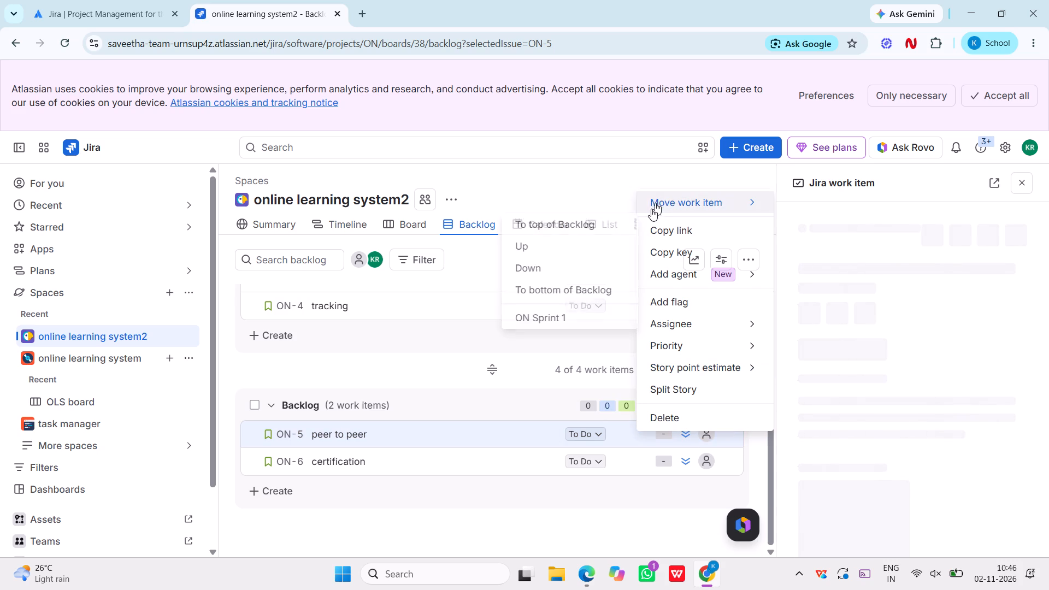
{"action": "left_click", "coordinate": [578, 311]}
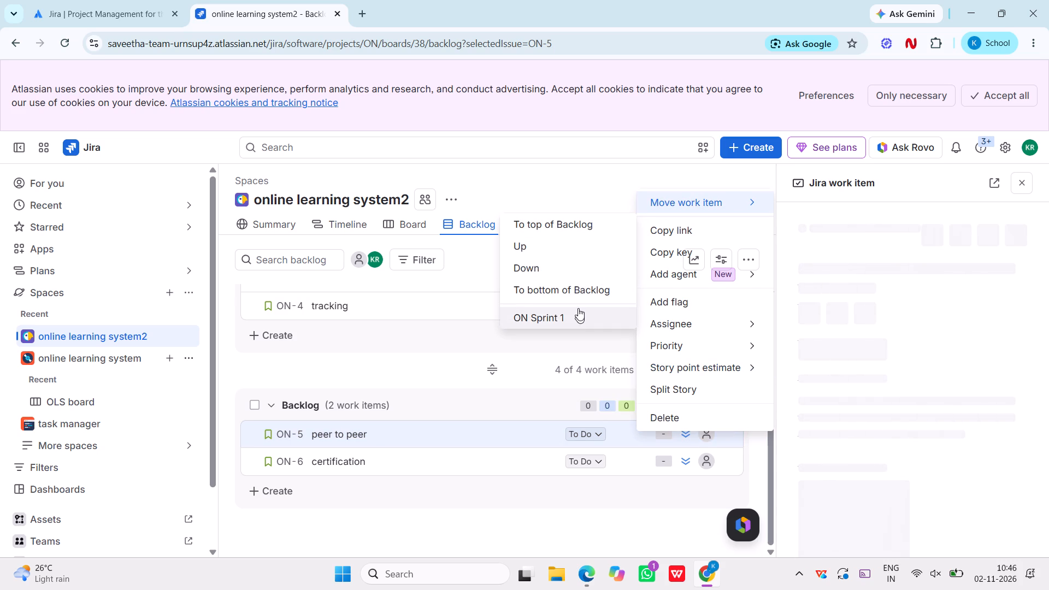
Move the certification story (ON-6) from the backlog into ON Sprint 1.
{"action": "left_click", "coordinate": [637, 466]}
{"action": "right_click", "coordinate": [637, 466]}
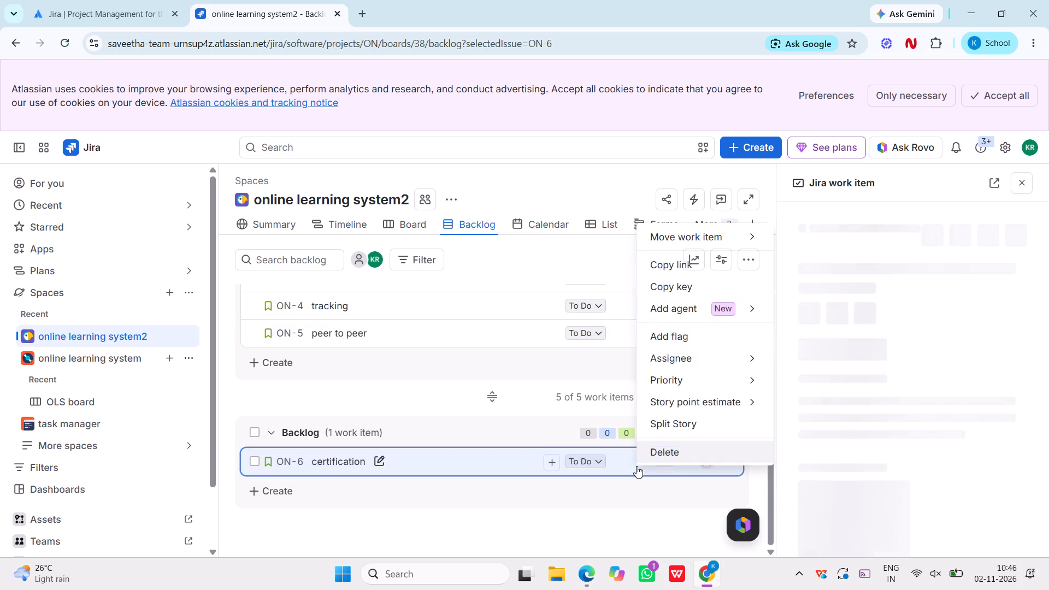
{"action": "left_click", "coordinate": [559, 357]}
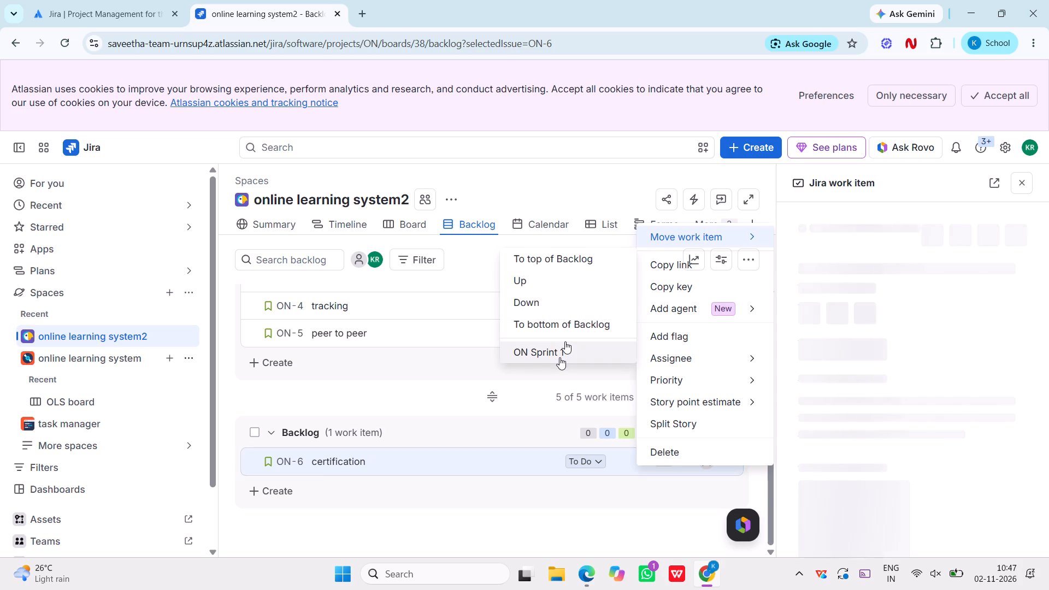
{"action": "scroll", "coordinate": [478, 321], "scroll_direction": "up", "scroll_amount": 4}
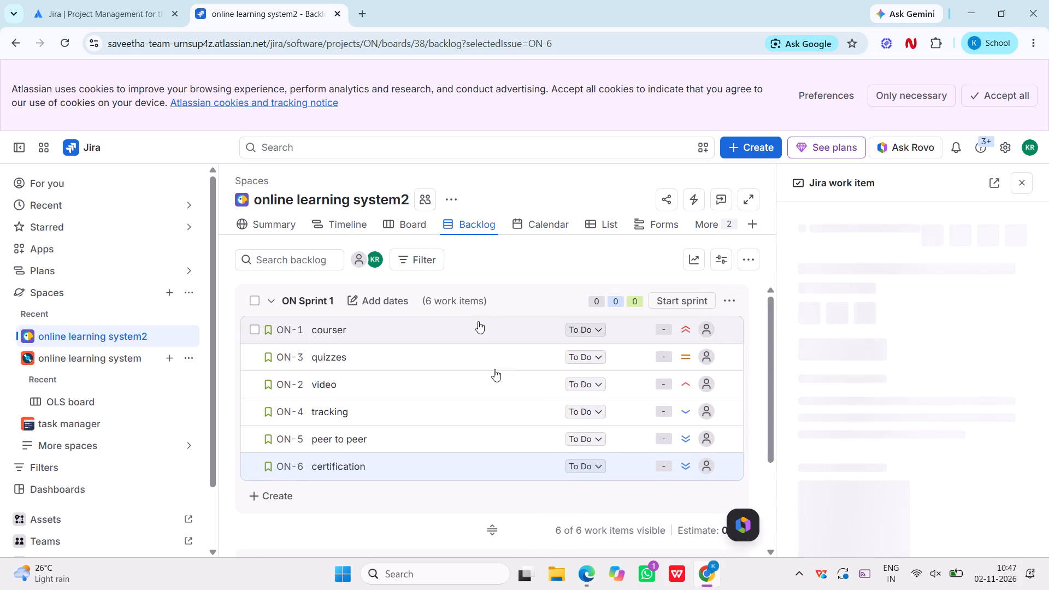
{"action": "scroll", "coordinate": [494, 369], "scroll_direction": "up", "scroll_amount": 1}
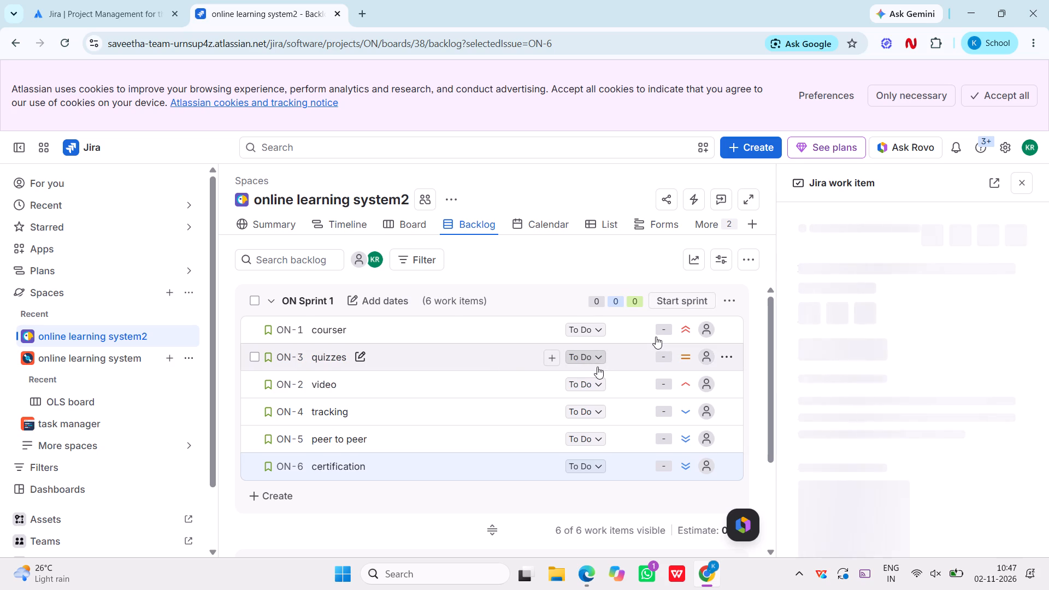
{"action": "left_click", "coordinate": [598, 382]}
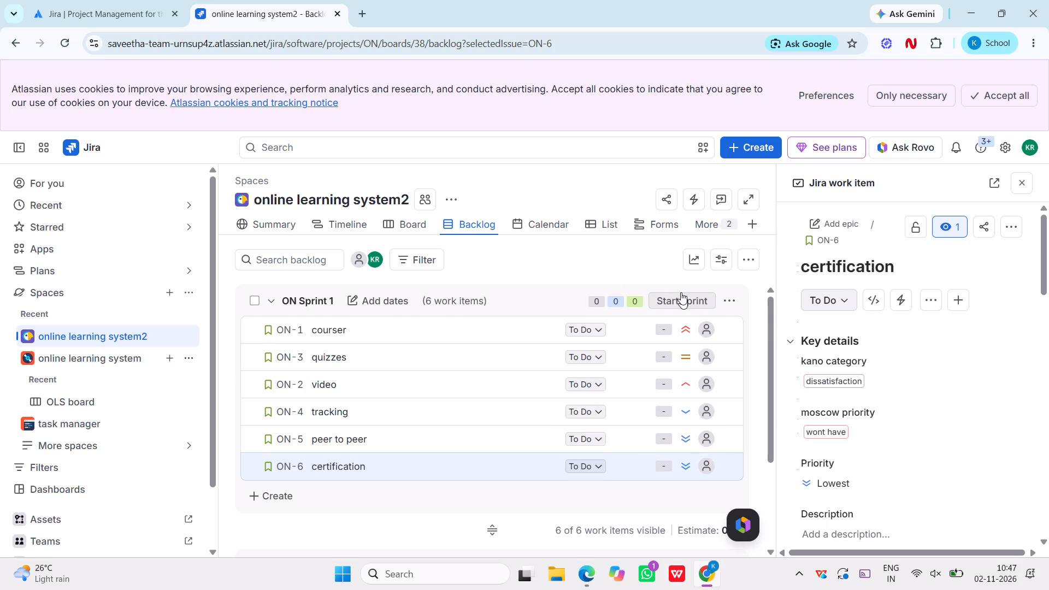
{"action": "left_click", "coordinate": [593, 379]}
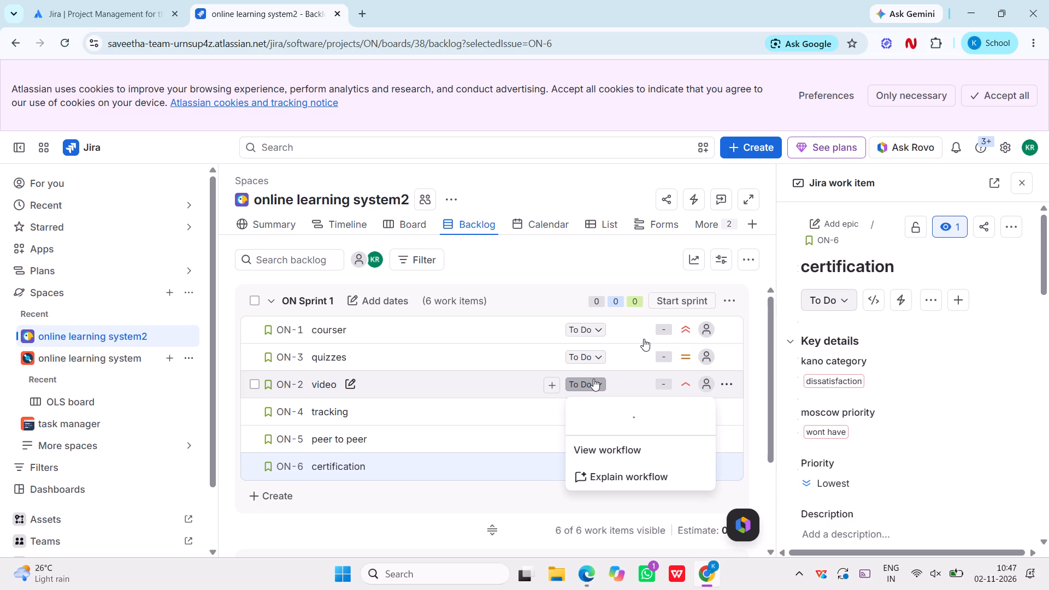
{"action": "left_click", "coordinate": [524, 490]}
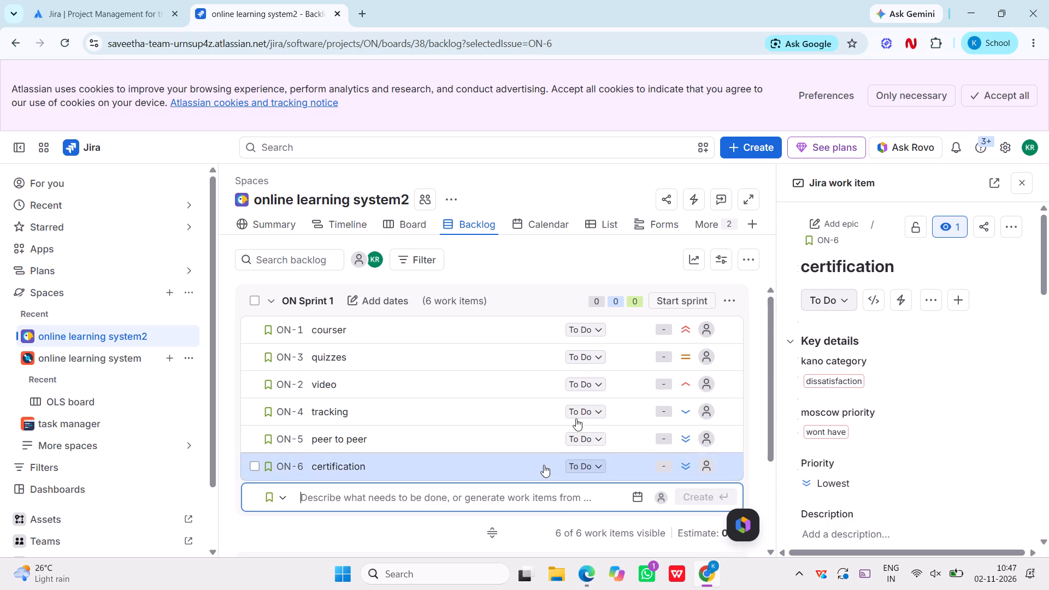
Start ON Sprint 1 with a duration of 2 weeks and the sprint goal "i want complete the tasks".
{"action": "left_click", "coordinate": [676, 302]}
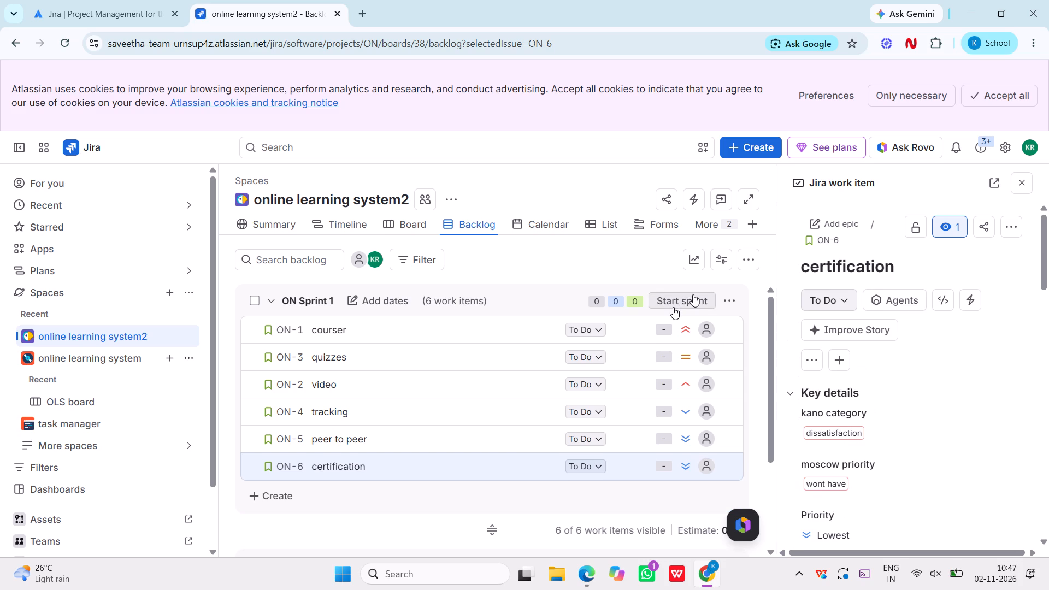
{"action": "left_click", "coordinate": [693, 294]}
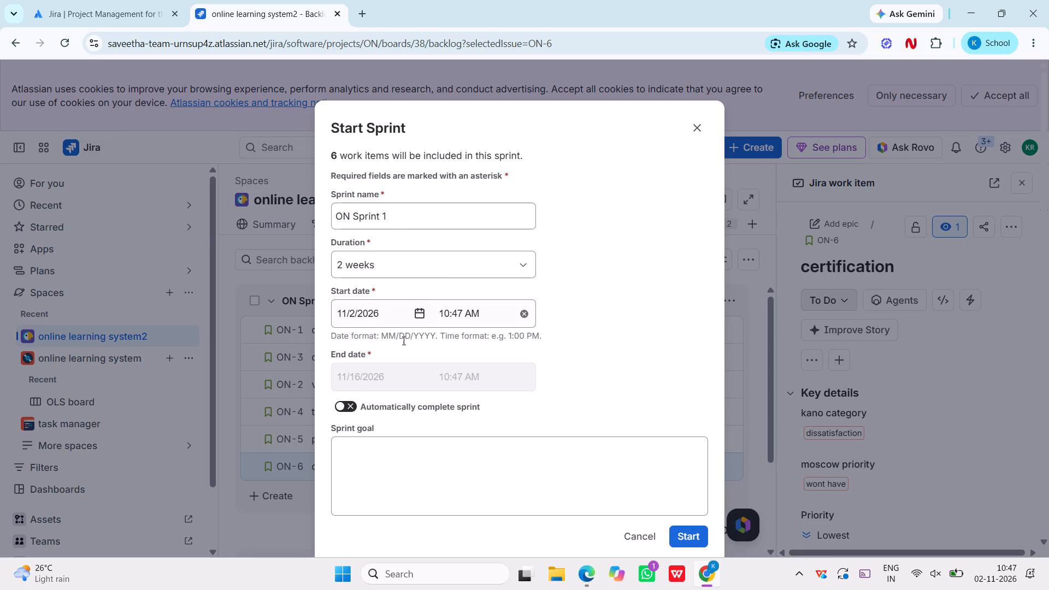
{"action": "left_click", "coordinate": [423, 262]}
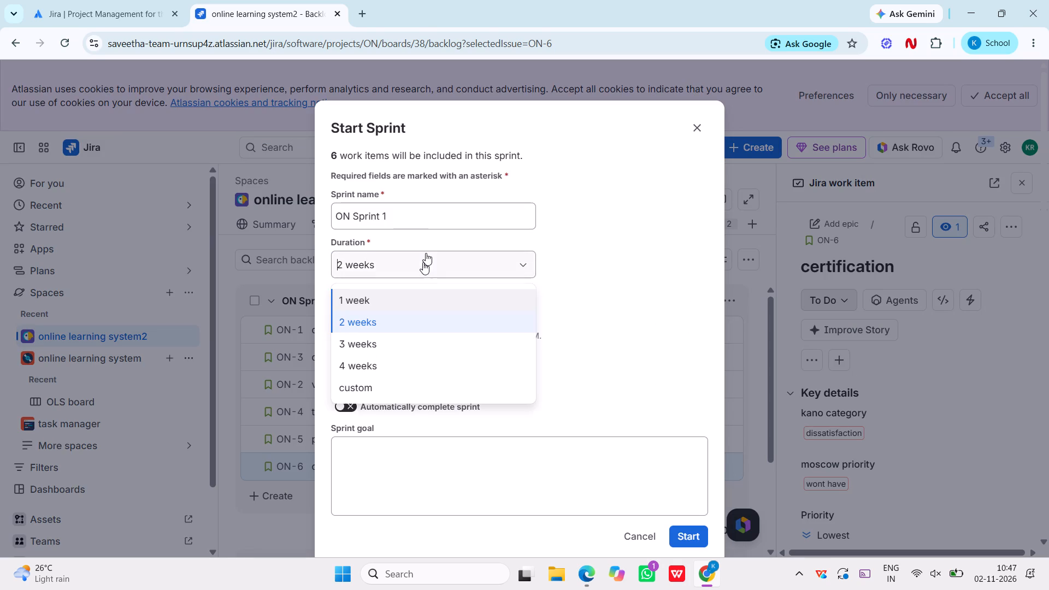
{"action": "left_click", "coordinate": [392, 314]}
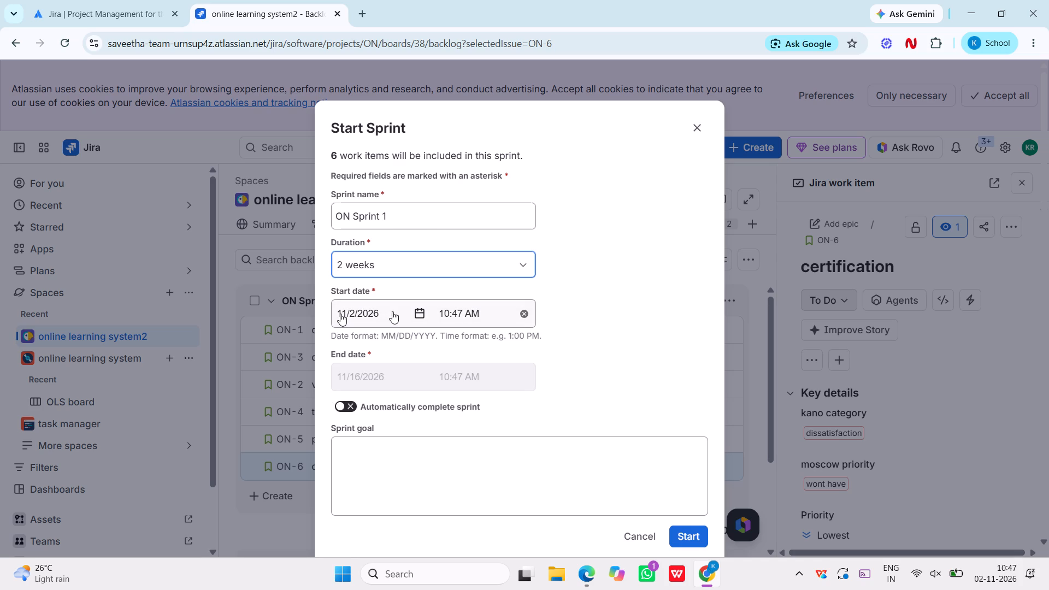
{"action": "left_click", "coordinate": [389, 465]}
{"action": "type", "text": "i want complete the tasks"}
{"action": "key", "text": "space"}
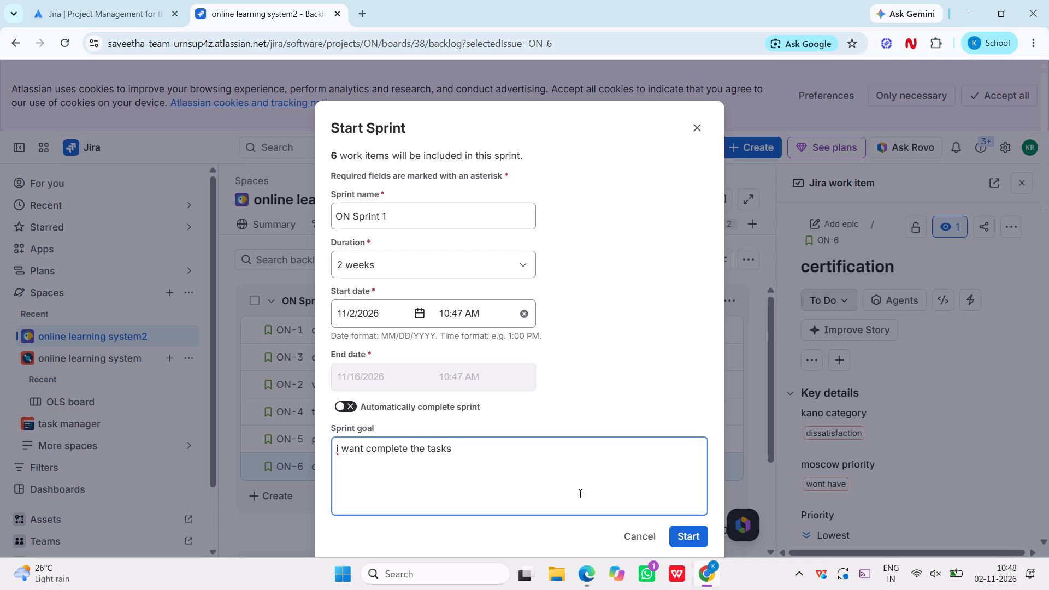
{"action": "left_click", "coordinate": [681, 533]}
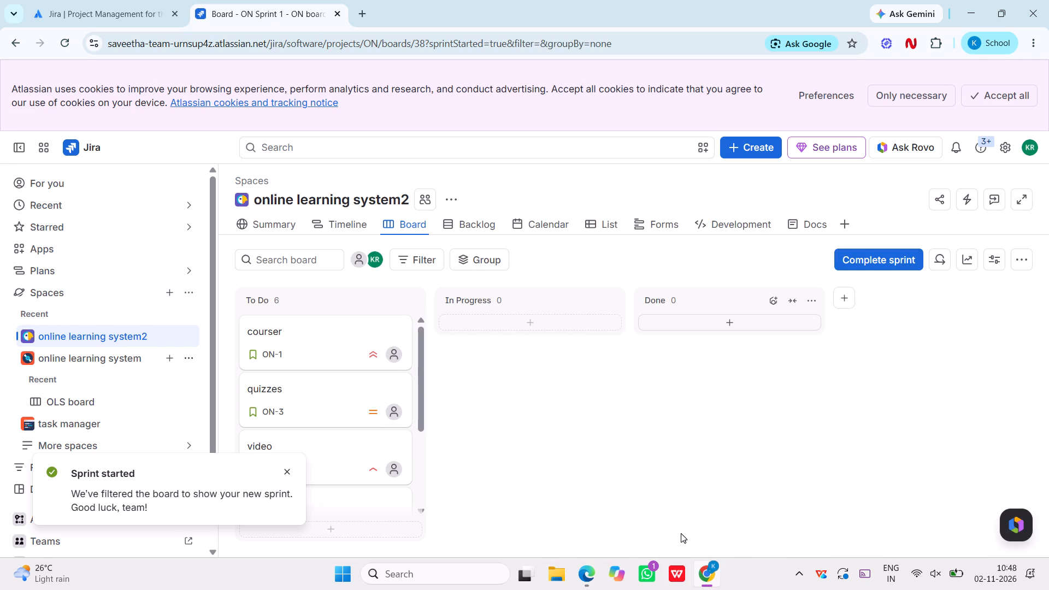
Look through the story cards in the To Do column of the ON Sprint 1 board.
{"action": "scroll", "coordinate": [522, 457], "scroll_direction": "down", "scroll_amount": 1}
{"action": "scroll", "coordinate": [681, 533], "scroll_direction": "down", "scroll_amount": 1}
{"action": "scroll", "coordinate": [495, 376], "scroll_direction": "down", "scroll_amount": 1}
{"action": "scroll", "coordinate": [573, 243], "scroll_direction": "down", "scroll_amount": 1}
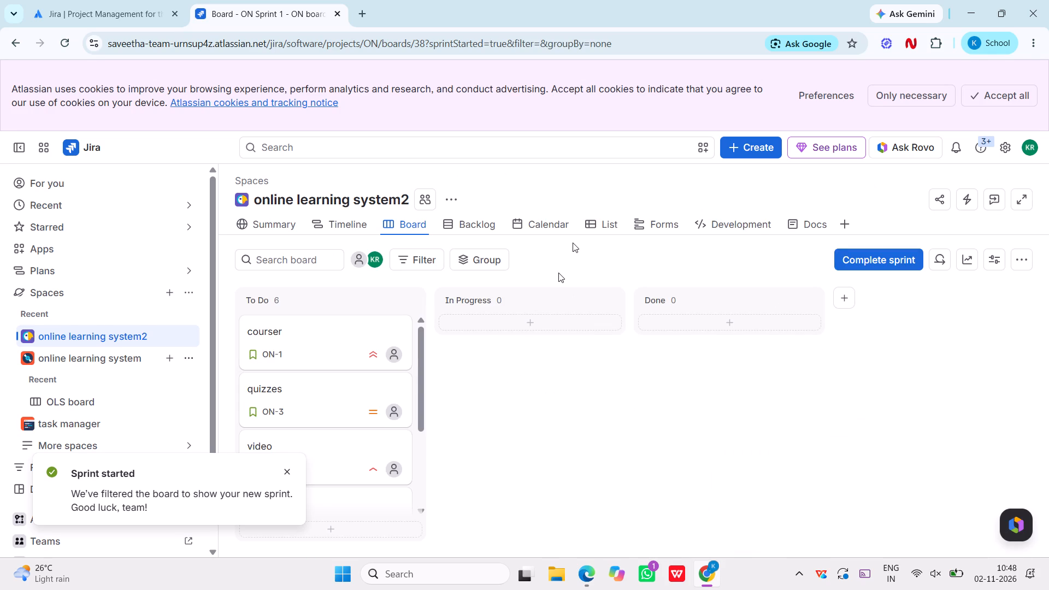
{"action": "scroll", "coordinate": [558, 273], "scroll_direction": "down", "scroll_amount": 1}
{"action": "scroll", "coordinate": [363, 433], "scroll_direction": "down", "scroll_amount": 2}
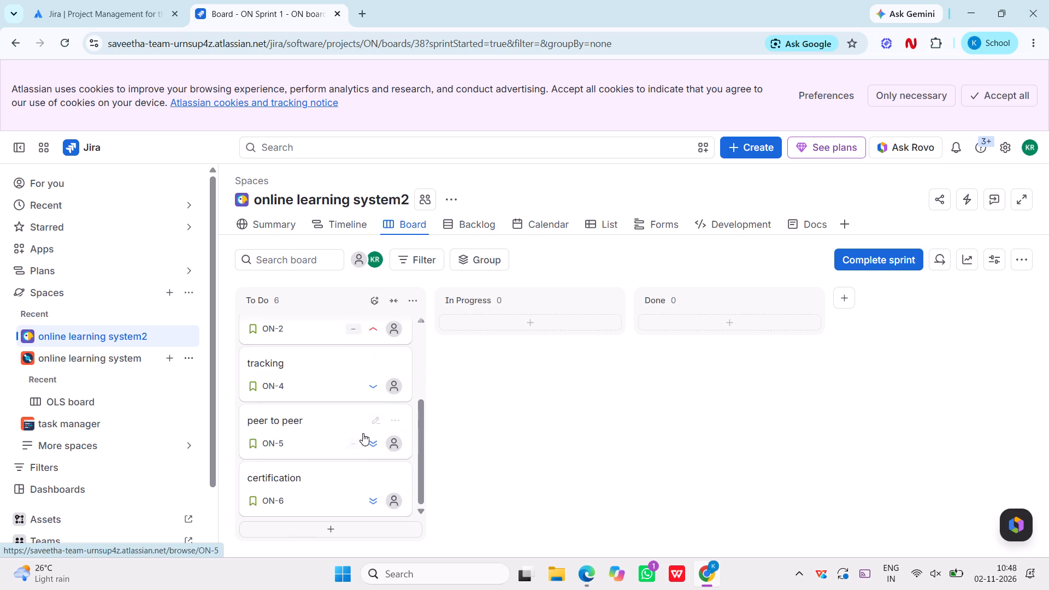
{"action": "scroll", "coordinate": [363, 433], "scroll_direction": "down", "scroll_amount": 2}
{"action": "scroll", "coordinate": [363, 433], "scroll_direction": "up", "scroll_amount": 4}
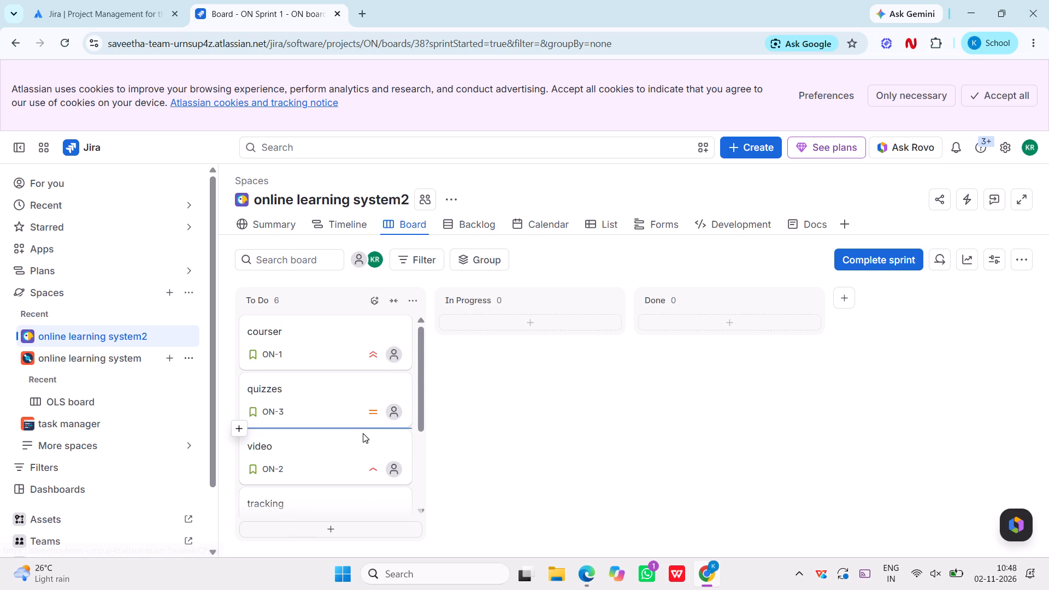
{"action": "scroll", "coordinate": [363, 433], "scroll_direction": "down", "scroll_amount": 2}
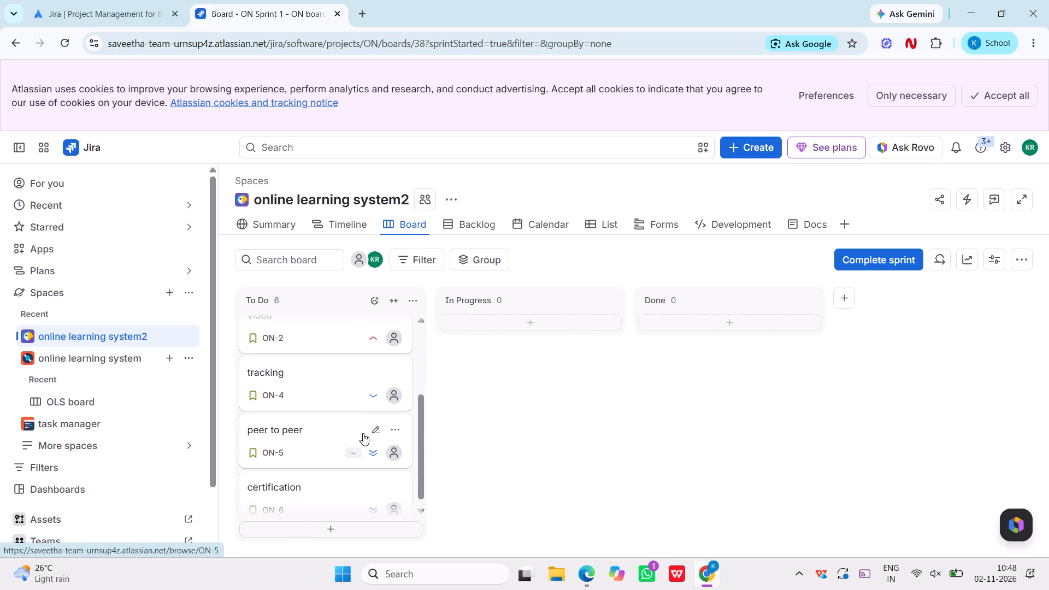
{"action": "scroll", "coordinate": [363, 433], "scroll_direction": "down", "scroll_amount": 2}
{"action": "scroll", "coordinate": [287, 417], "scroll_direction": "up", "scroll_amount": 2}
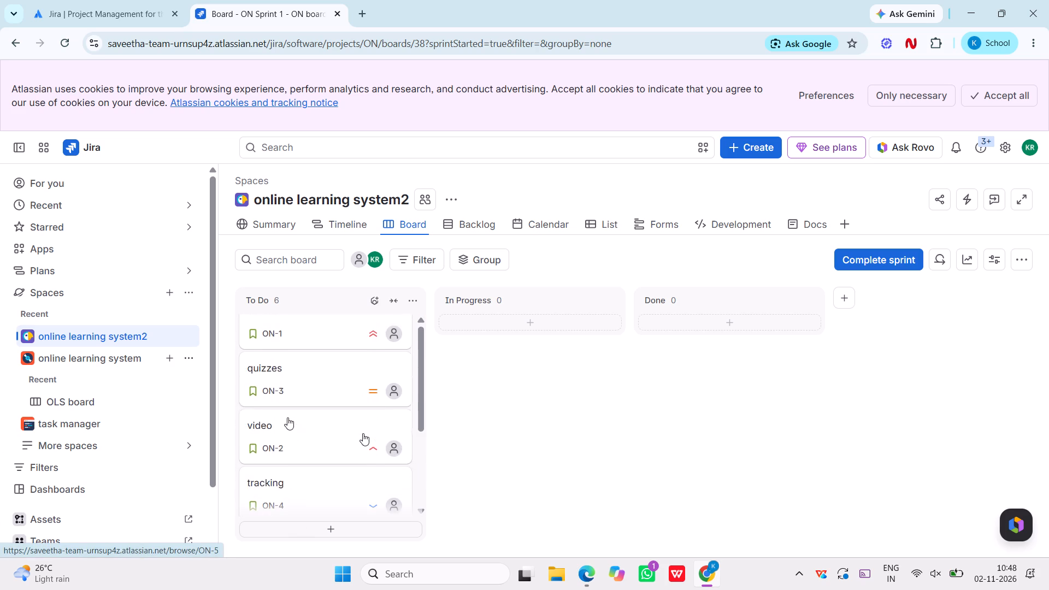
Move the quizzes card (ON-3) to In Progress and the tracking card (ON-4) to Done on the sprint board.
{"action": "left_click_drag", "start_coordinate": [280, 394], "coordinate": [501, 324]}
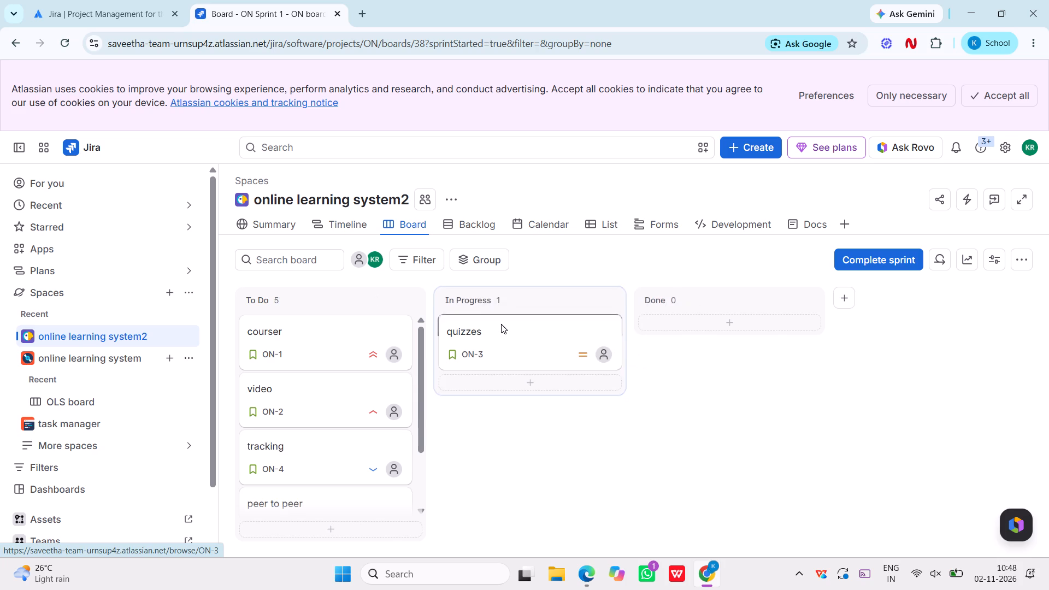
{"action": "left_click_drag", "start_coordinate": [332, 450], "coordinate": [695, 358]}
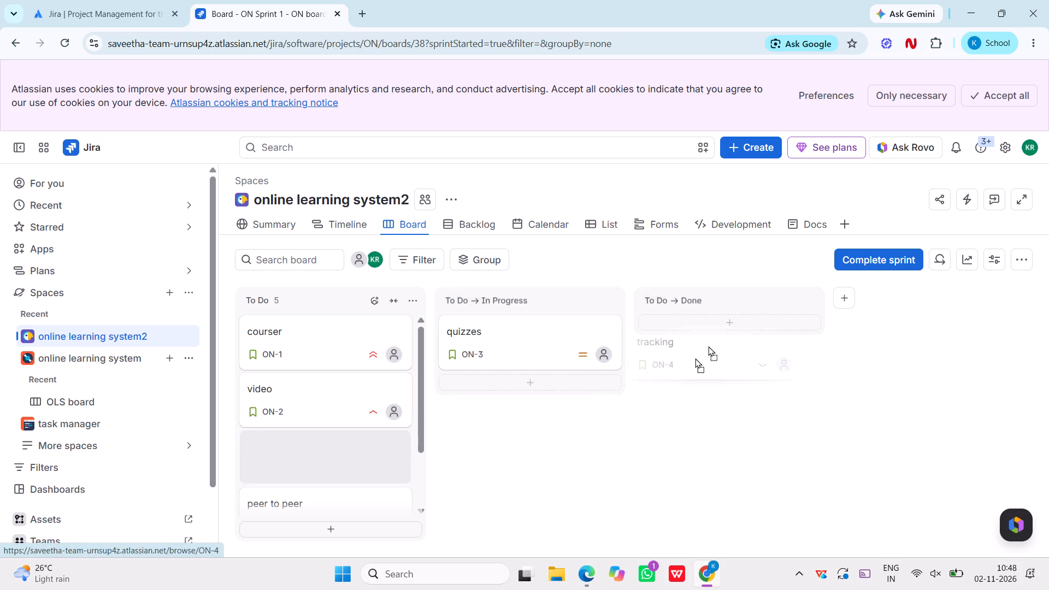
{"action": "left_click_drag", "start_coordinate": [695, 358], "coordinate": [720, 330]}
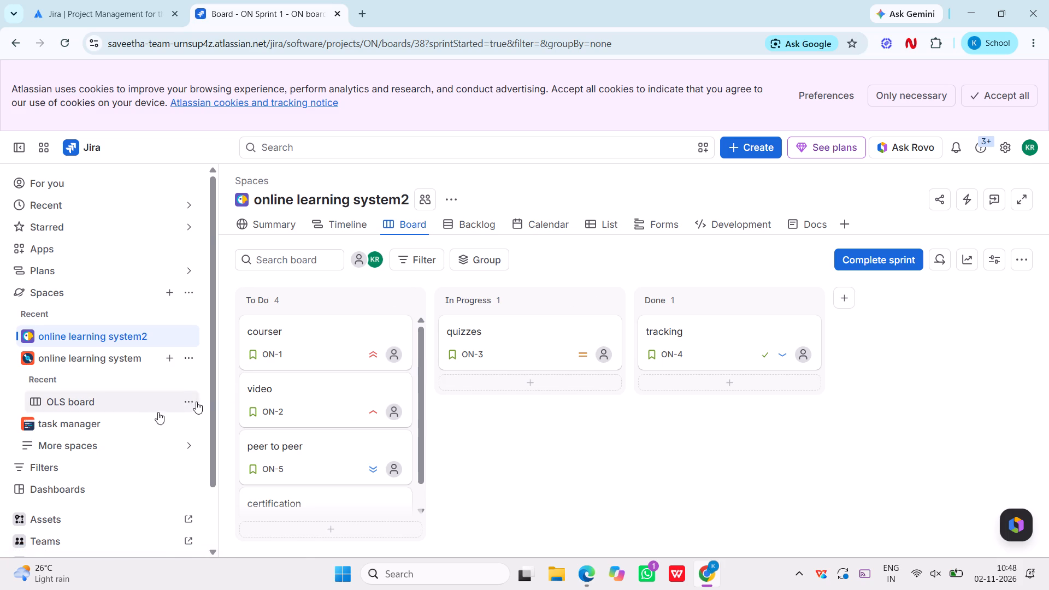
Open the OLS board backlog of the online learning system space and view its work items.
{"action": "scroll", "coordinate": [149, 414], "scroll_direction": "down", "scroll_amount": 4}
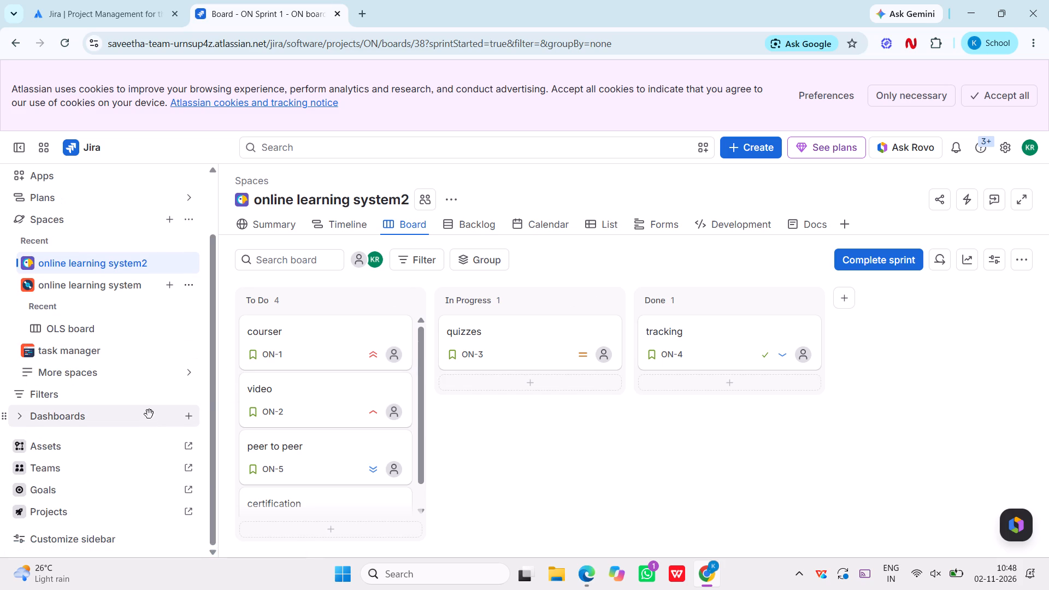
{"action": "scroll", "coordinate": [102, 411], "scroll_direction": "up", "scroll_amount": 2}
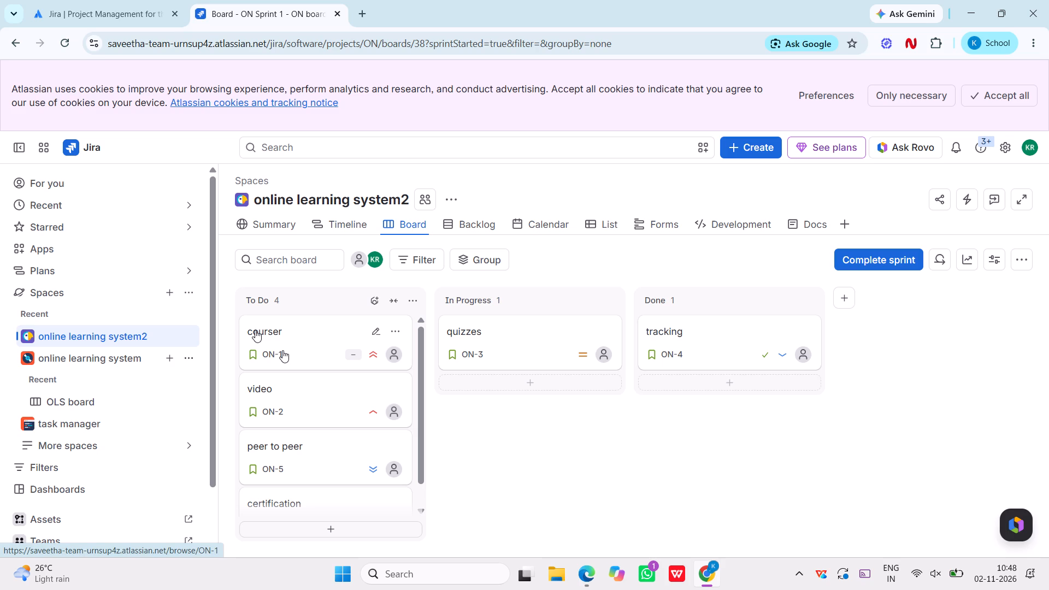
{"action": "double_click", "coordinate": [112, 355]}
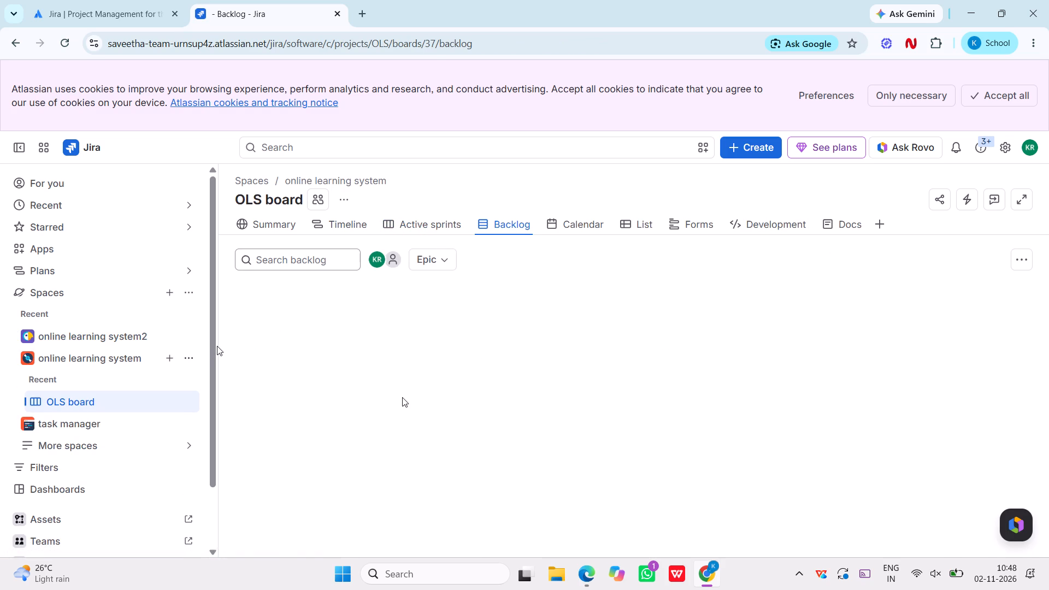
{"action": "scroll", "coordinate": [467, 471], "scroll_direction": "down", "scroll_amount": 3}
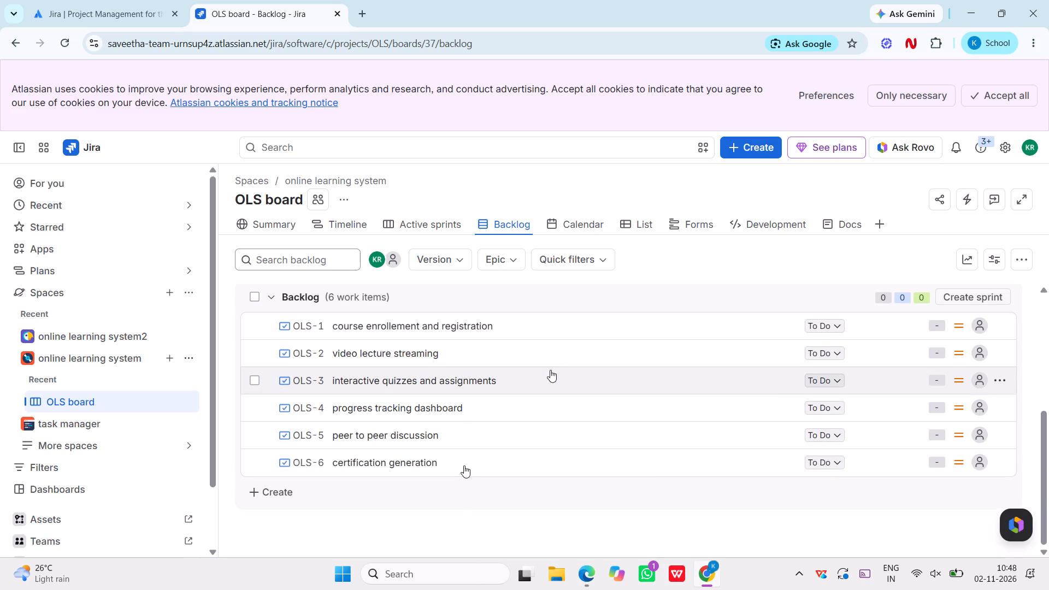
Open work item OLS-3, interactive quizzes and assignments, from the OLS board backlog and set its status to Done.
{"action": "double_click", "coordinate": [550, 370]}
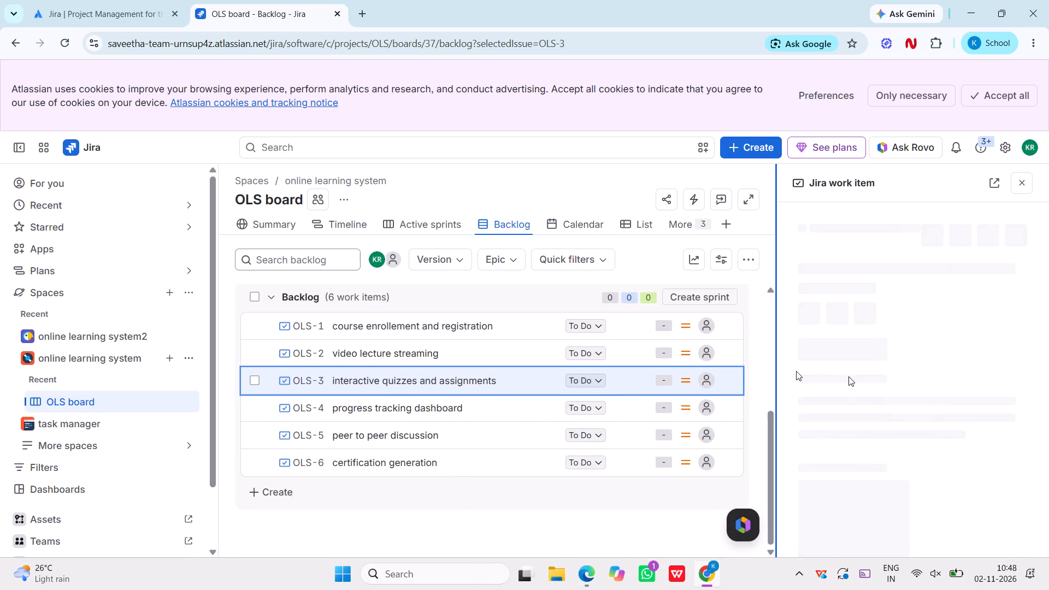
{"action": "left_click", "coordinate": [591, 383]}
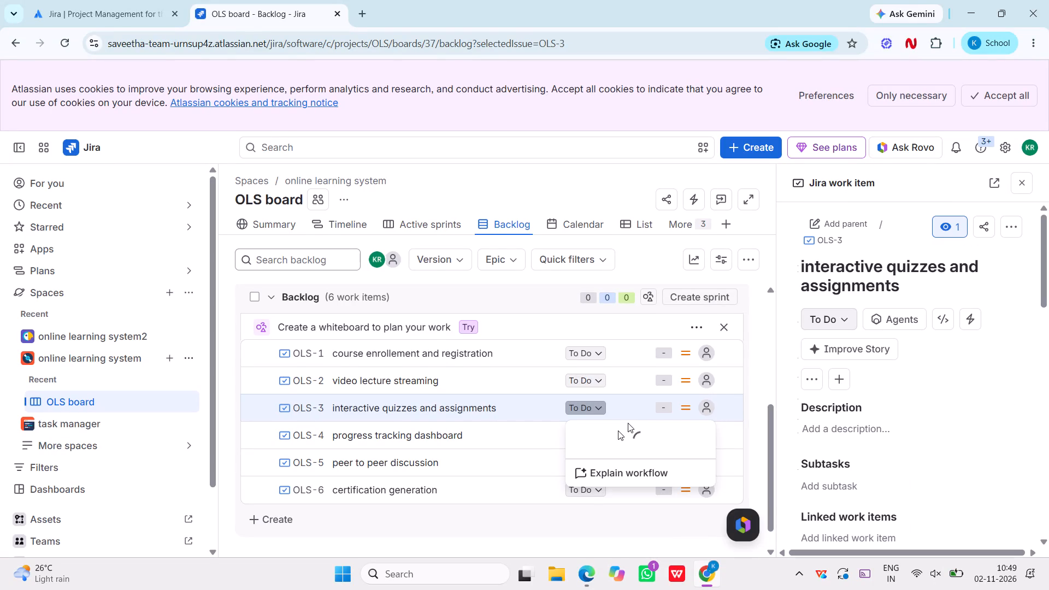
{"action": "scroll", "coordinate": [886, 440], "scroll_direction": "down", "scroll_amount": 1}
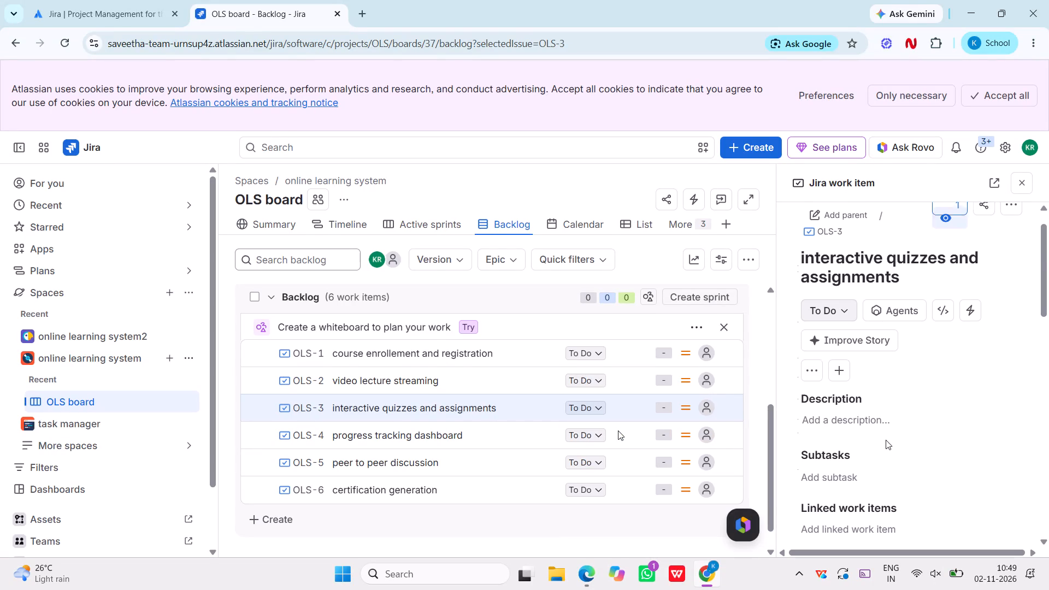
{"action": "scroll", "coordinate": [618, 430], "scroll_direction": "down", "scroll_amount": 1}
{"action": "left_click", "coordinate": [591, 406]}
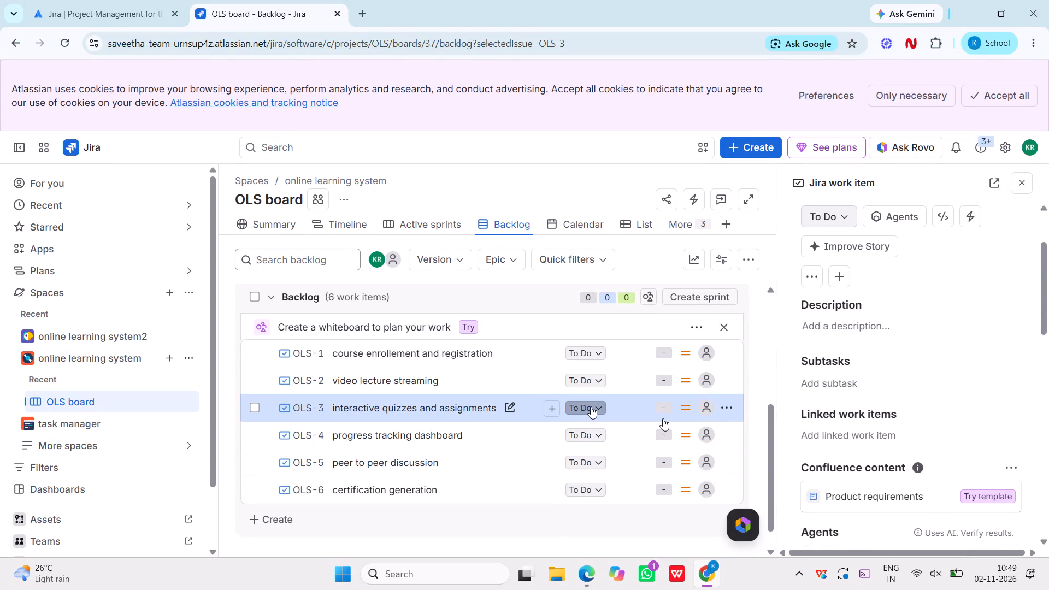
{"action": "left_click", "coordinate": [585, 462]}
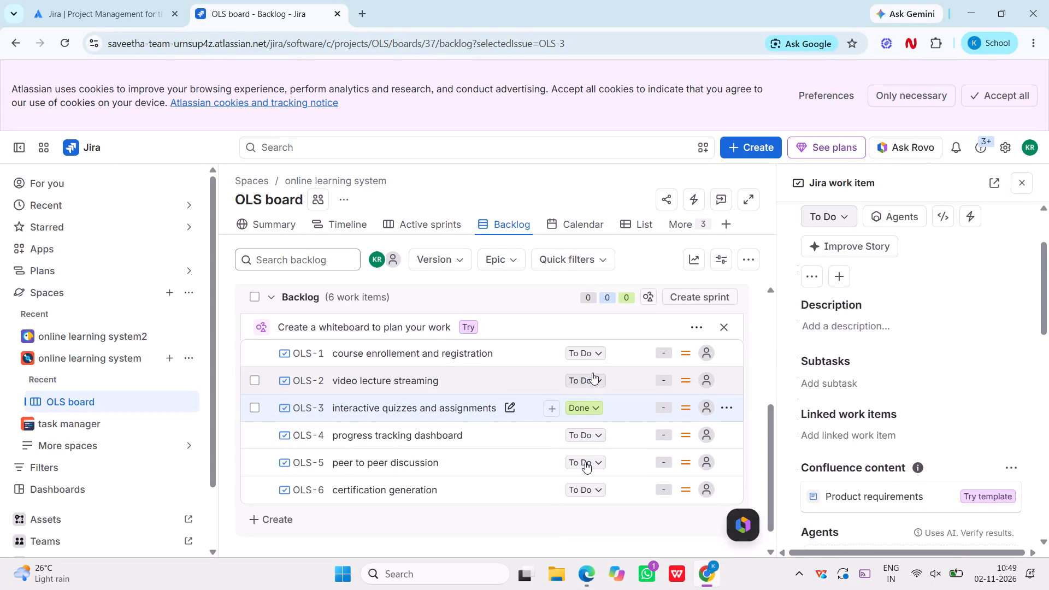
Open the available actions for work item OLS-1, course enrollement and registration, in the OLS board backlog.
{"action": "left_click", "coordinate": [600, 353]}
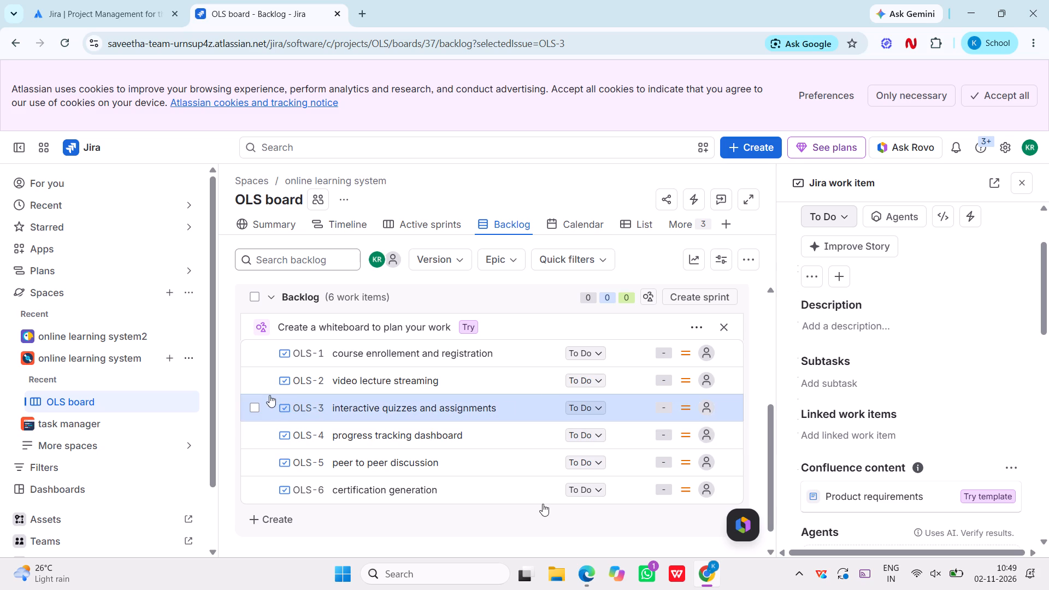
{"action": "scroll", "coordinate": [111, 380], "scroll_direction": "left", "scroll_amount": 1}
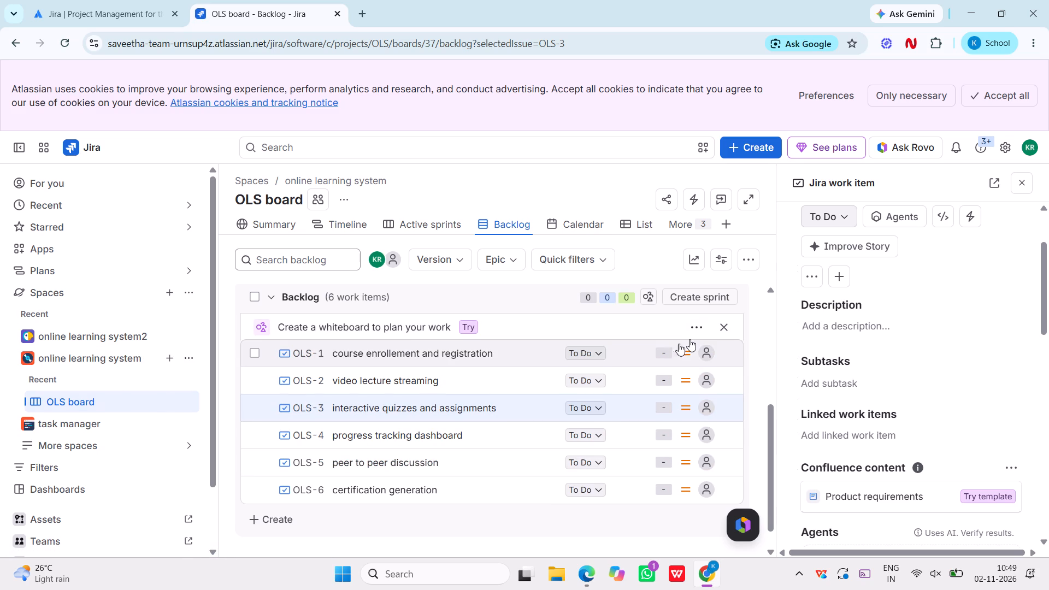
{"action": "right_click", "coordinate": [630, 356]}
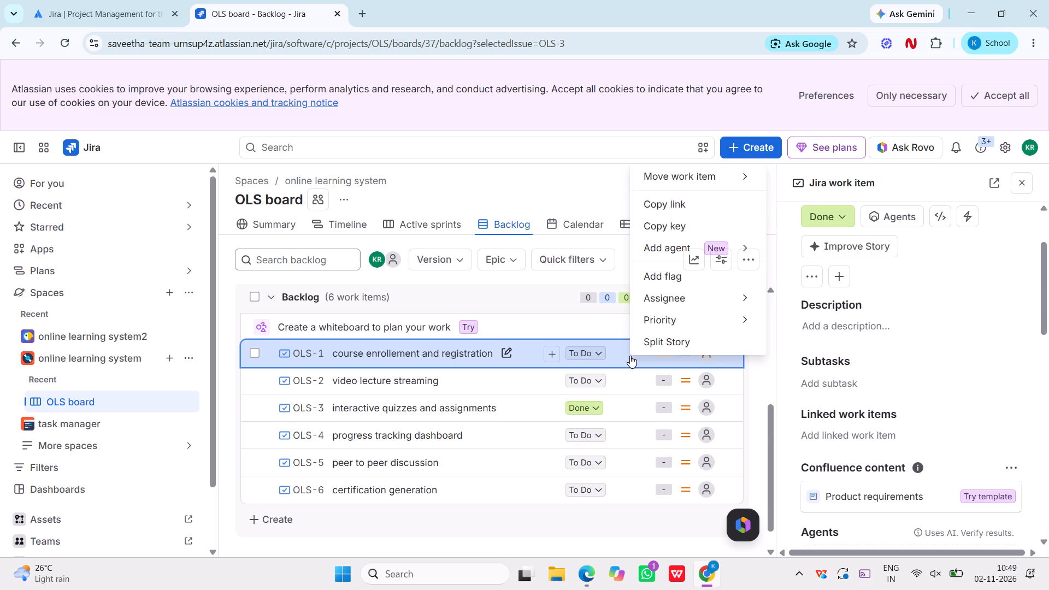
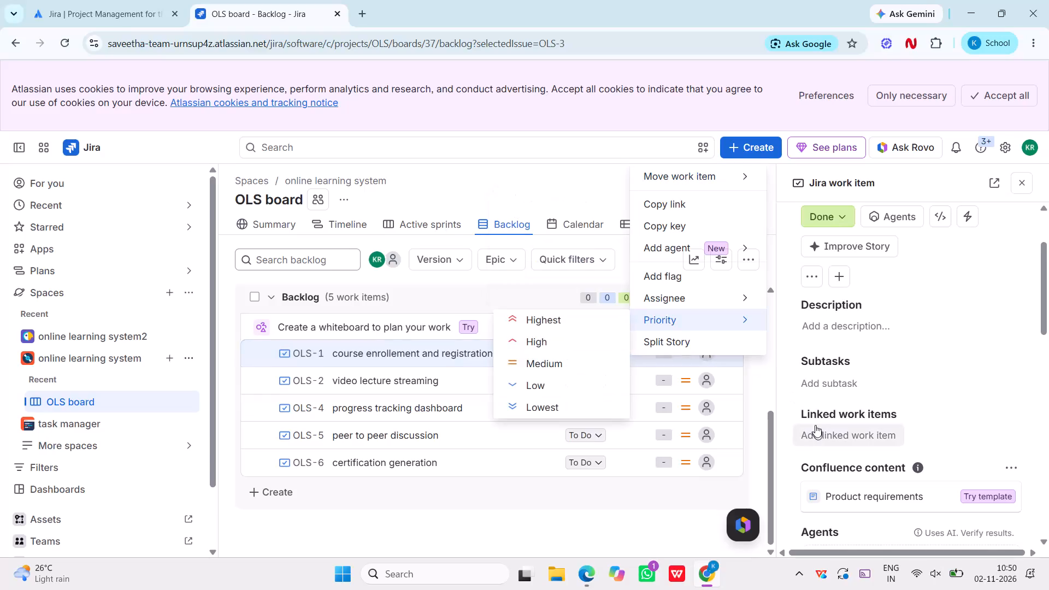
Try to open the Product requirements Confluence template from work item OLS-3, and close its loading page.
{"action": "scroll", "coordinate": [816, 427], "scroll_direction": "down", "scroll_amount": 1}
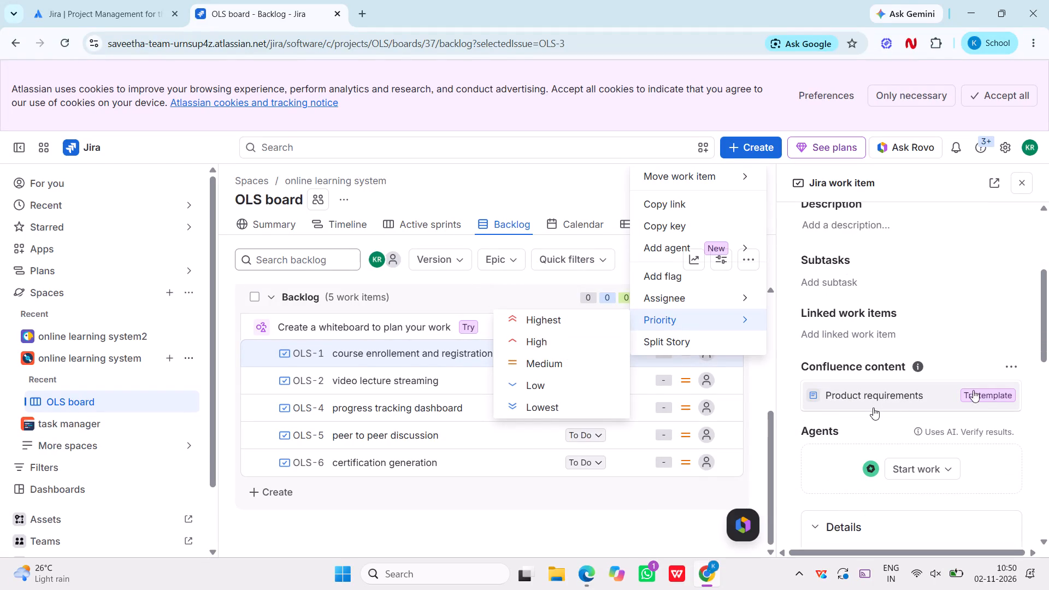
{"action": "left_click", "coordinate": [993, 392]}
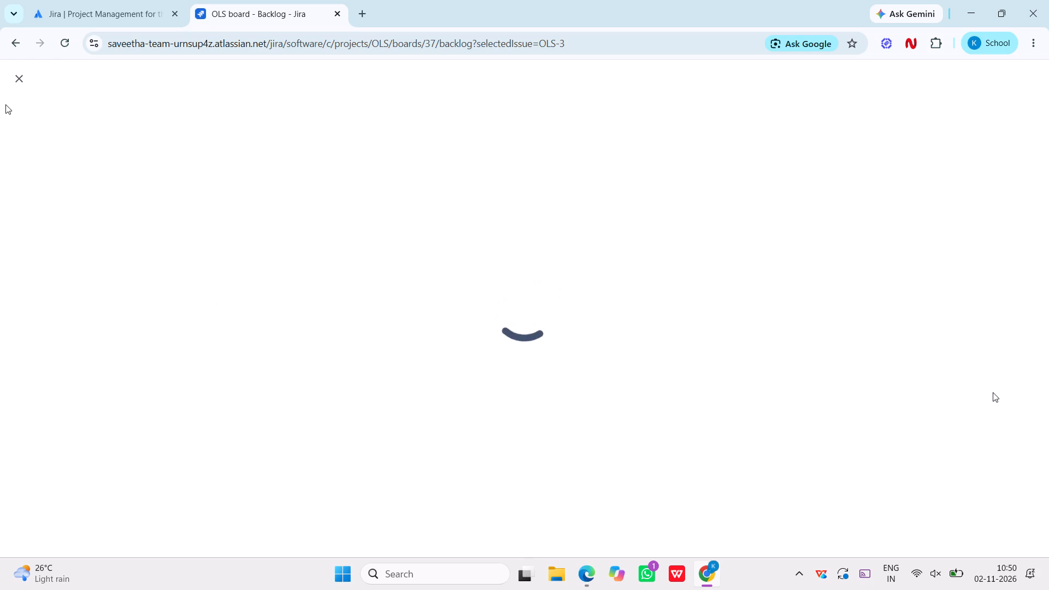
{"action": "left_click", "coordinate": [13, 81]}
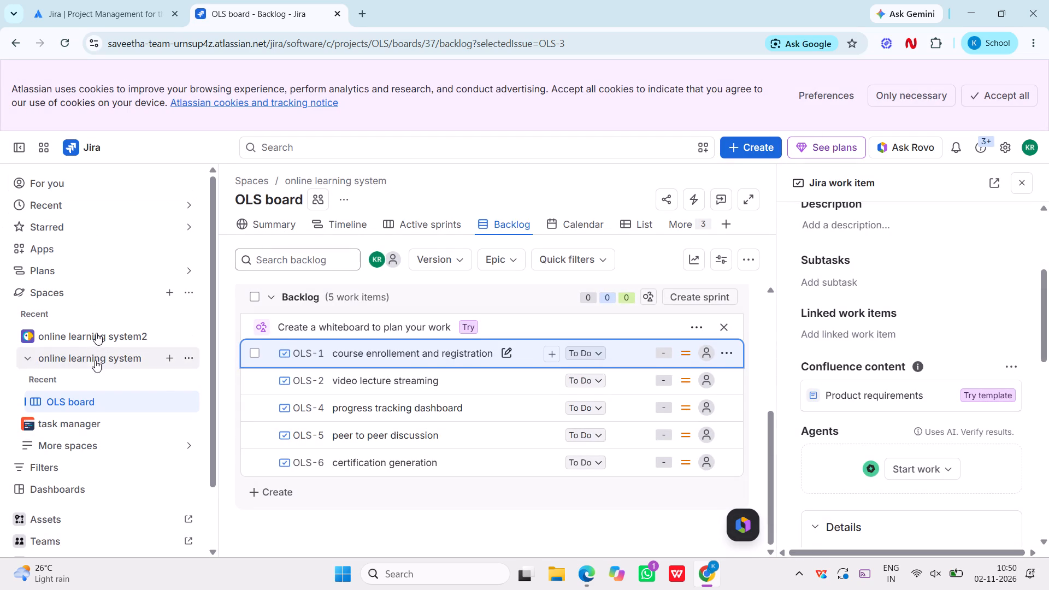
Switch to the online learning system2 space's backlog and open work item ON-4, tracking.
{"action": "double_click", "coordinate": [114, 338]}
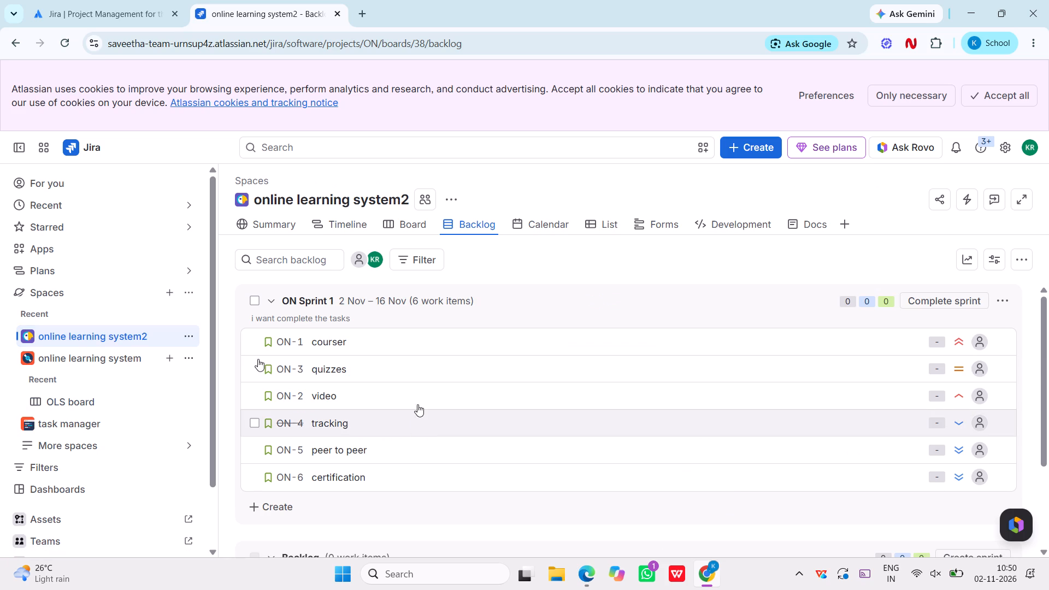
{"action": "double_click", "coordinate": [452, 344]}
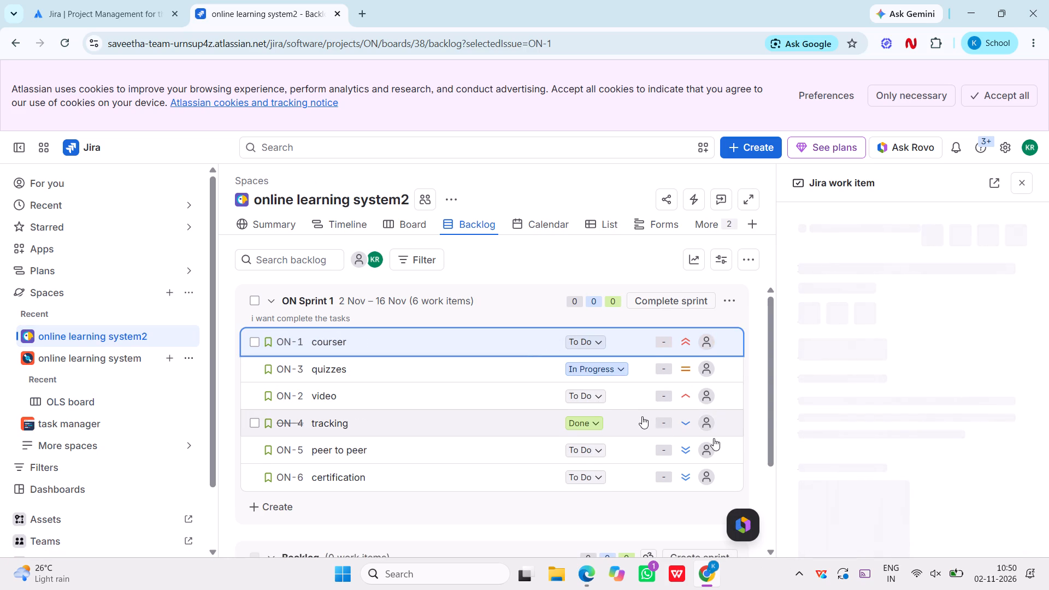
{"action": "double_click", "coordinate": [640, 415]}
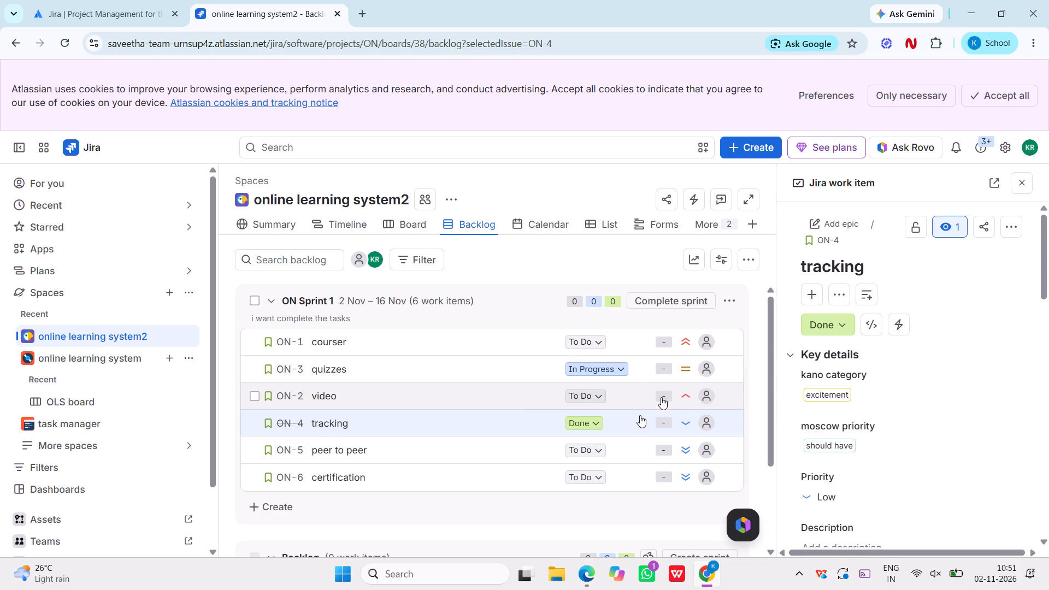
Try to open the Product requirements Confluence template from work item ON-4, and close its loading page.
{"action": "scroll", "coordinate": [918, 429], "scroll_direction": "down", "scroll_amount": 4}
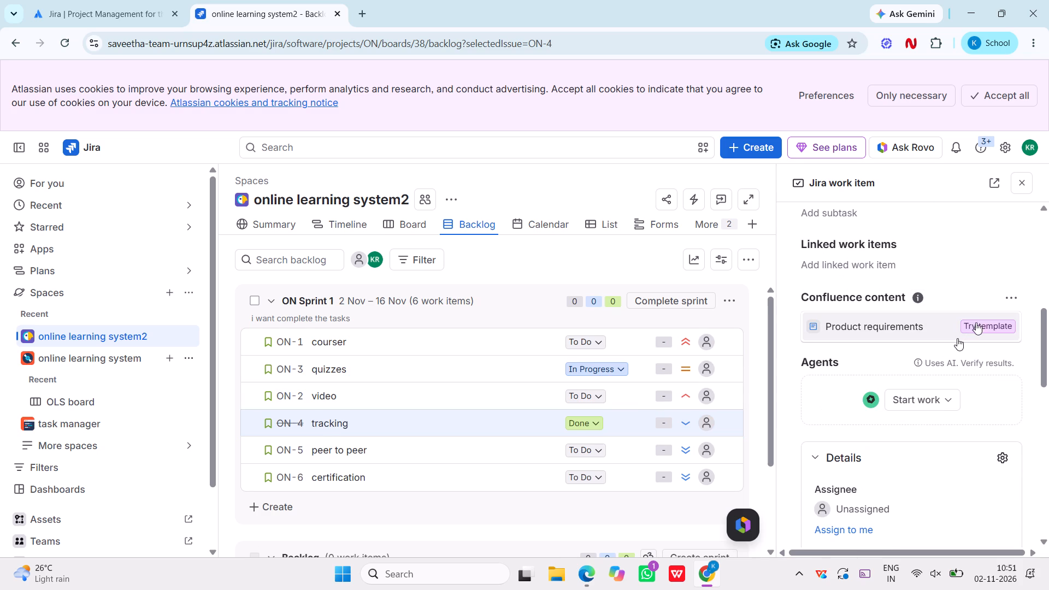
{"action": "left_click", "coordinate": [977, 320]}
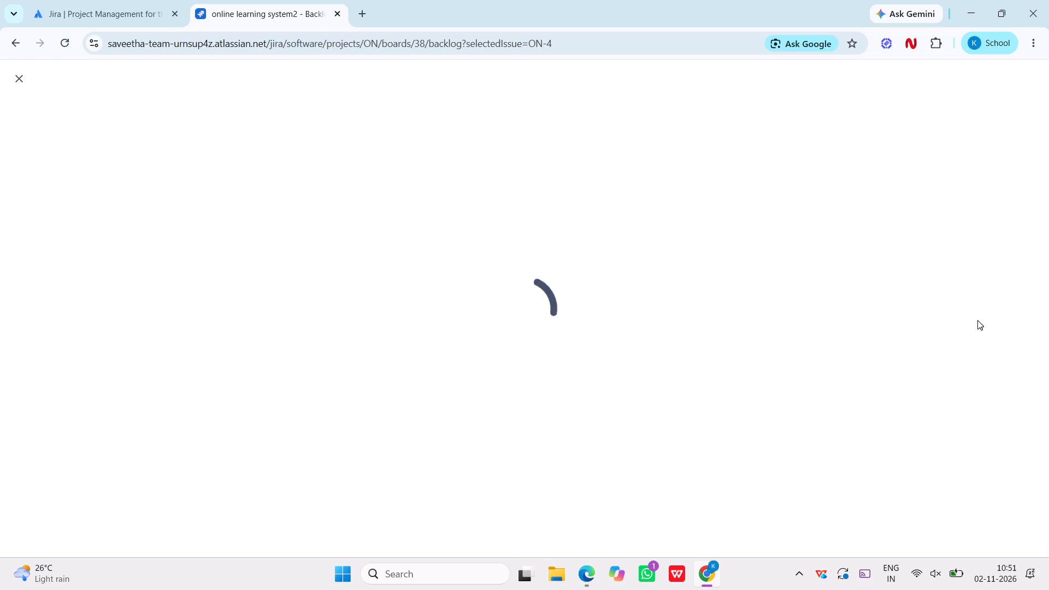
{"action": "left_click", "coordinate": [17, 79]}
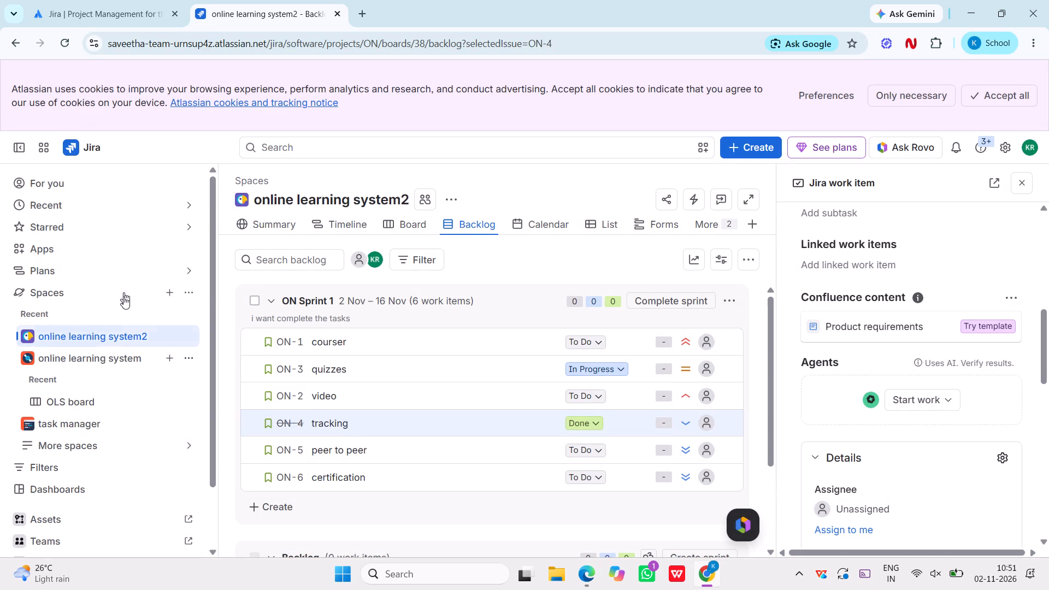
Look through the ON Sprint 1 work items and the details of work item ON-4.
{"action": "scroll", "coordinate": [247, 245], "scroll_direction": "down", "scroll_amount": 2}
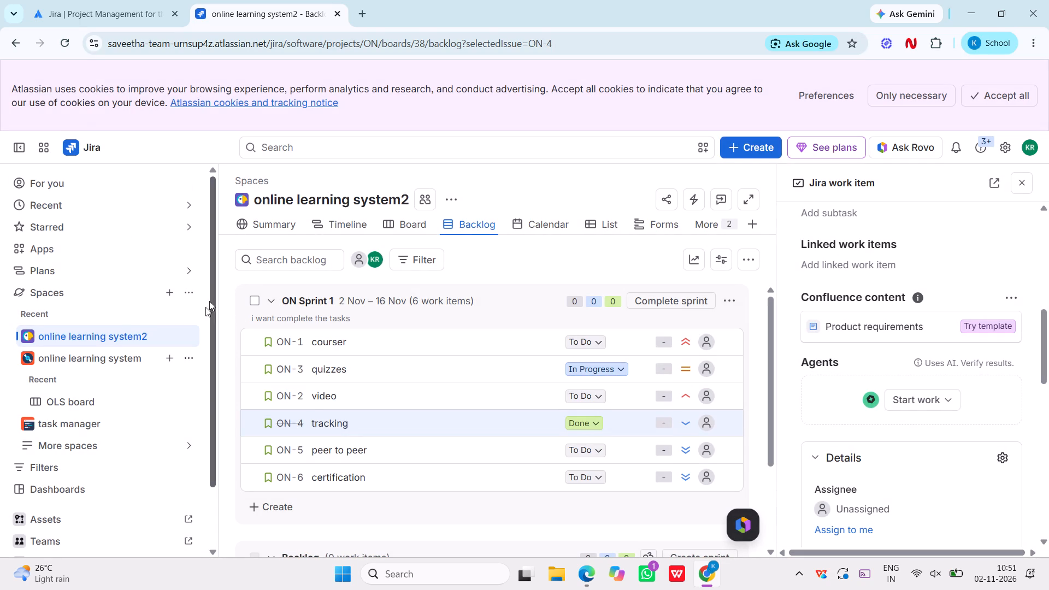
{"action": "scroll", "coordinate": [115, 411], "scroll_direction": "down", "scroll_amount": 1}
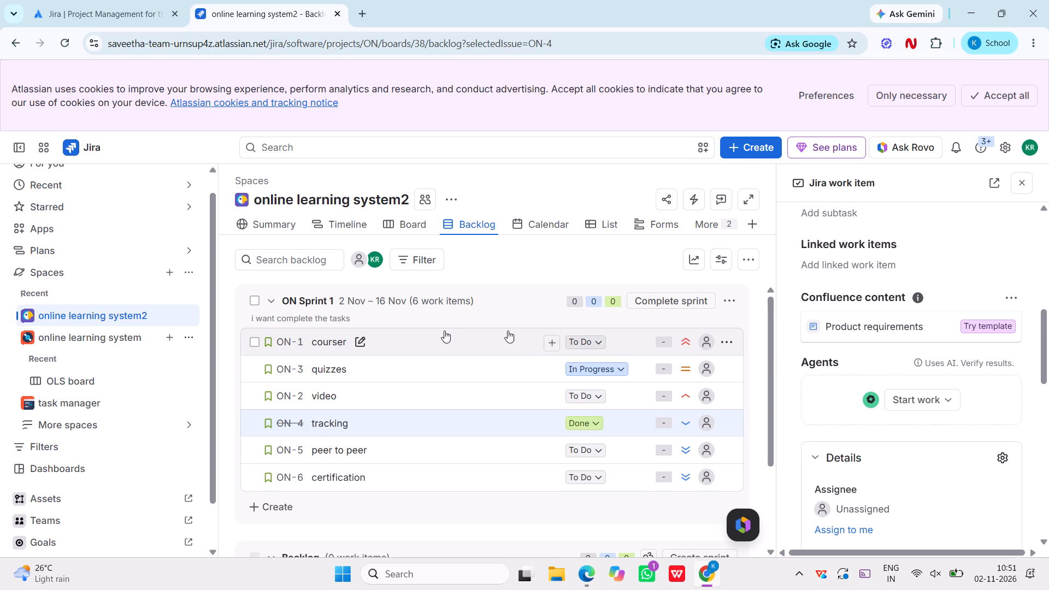
{"action": "scroll", "coordinate": [374, 406], "scroll_direction": "down", "scroll_amount": 1}
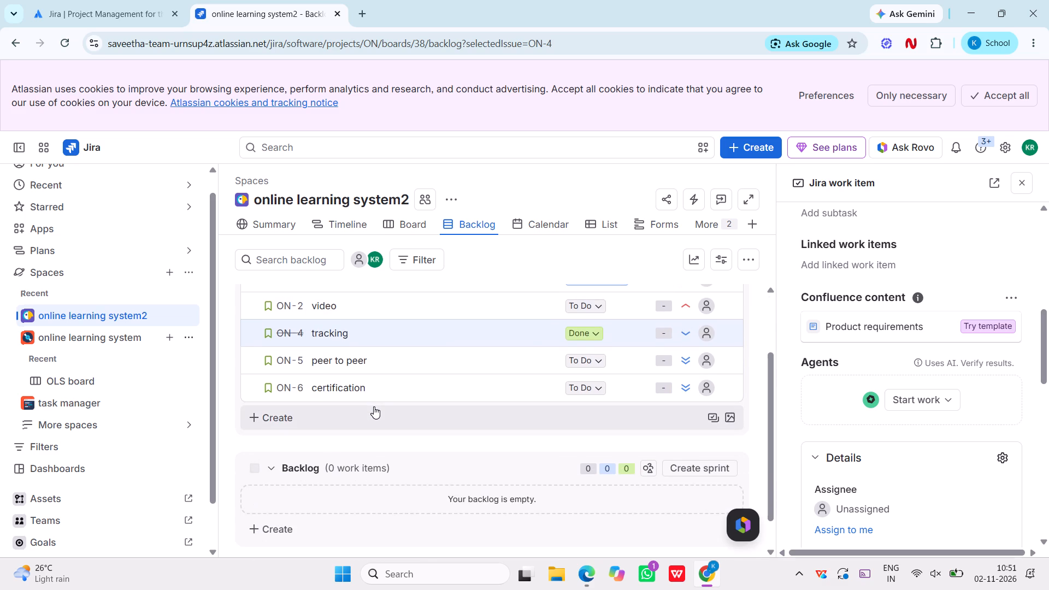
{"action": "scroll", "coordinate": [374, 406], "scroll_direction": "up", "scroll_amount": 2}
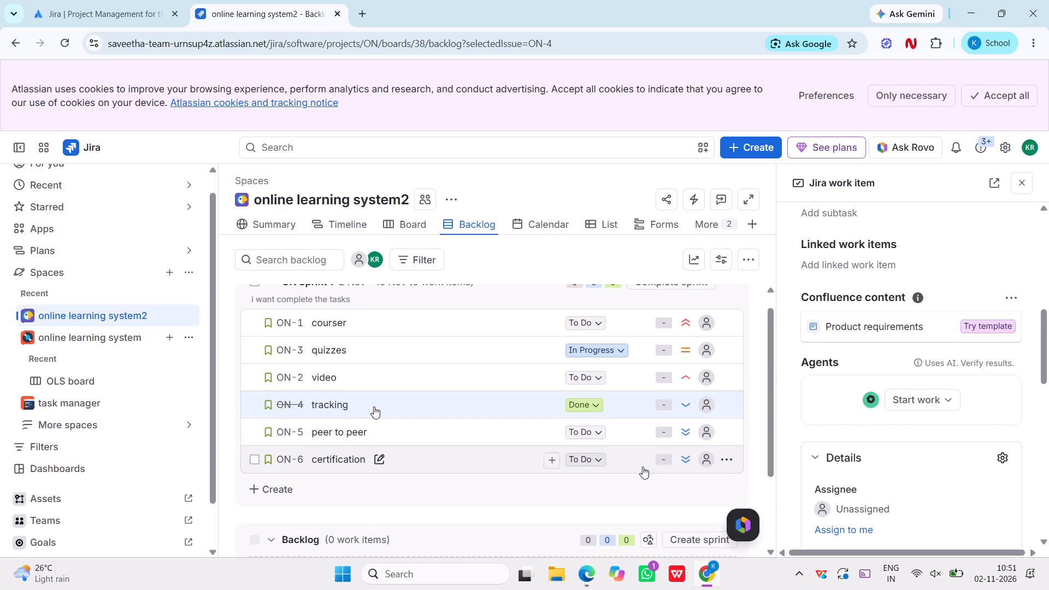
{"action": "scroll", "coordinate": [891, 462], "scroll_direction": "down", "scroll_amount": 4}
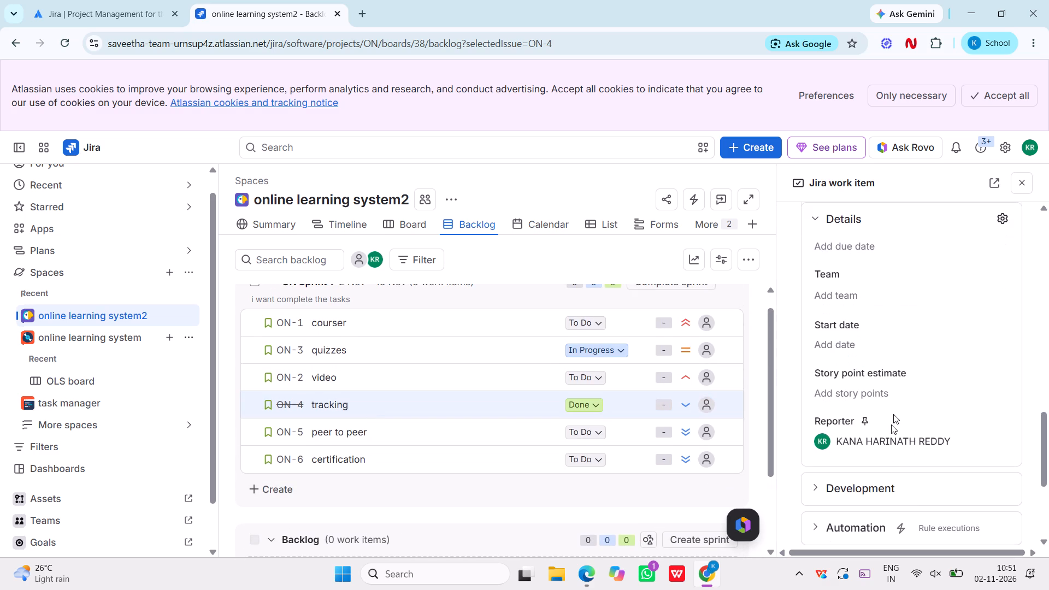
{"action": "scroll", "coordinate": [893, 414], "scroll_direction": "up", "scroll_amount": 5}
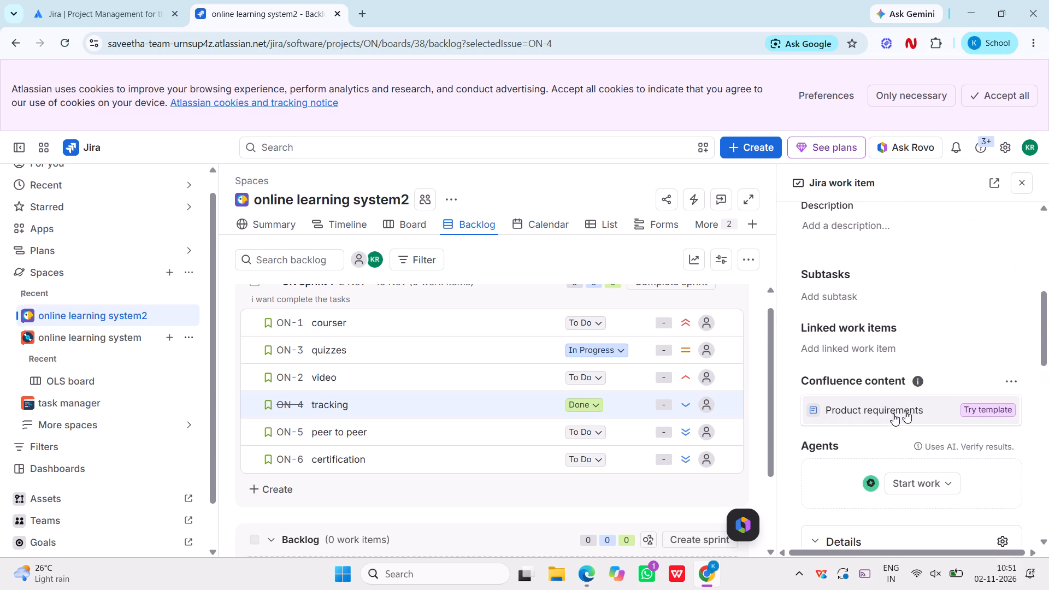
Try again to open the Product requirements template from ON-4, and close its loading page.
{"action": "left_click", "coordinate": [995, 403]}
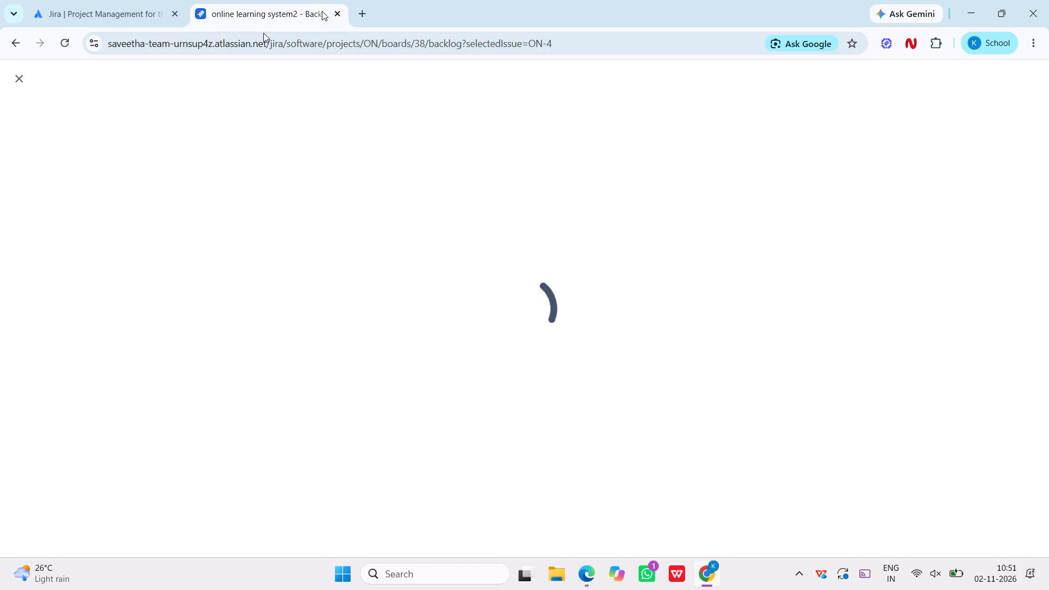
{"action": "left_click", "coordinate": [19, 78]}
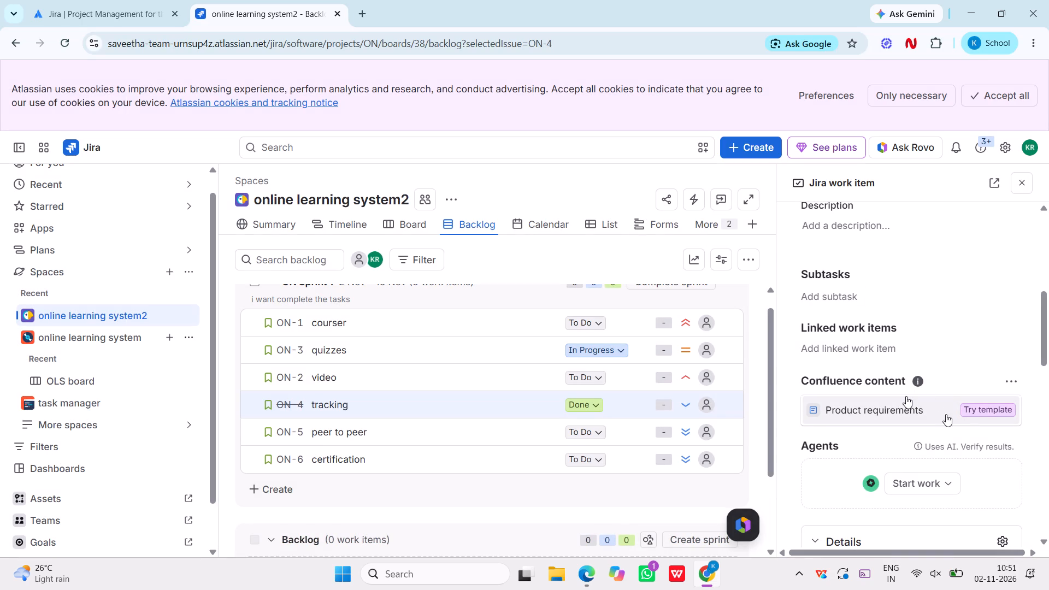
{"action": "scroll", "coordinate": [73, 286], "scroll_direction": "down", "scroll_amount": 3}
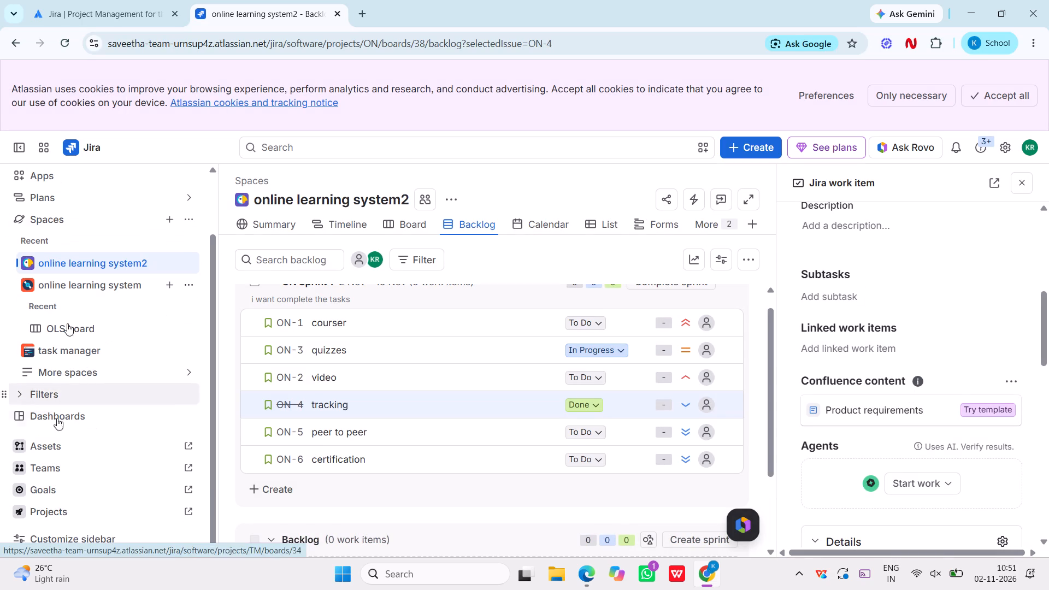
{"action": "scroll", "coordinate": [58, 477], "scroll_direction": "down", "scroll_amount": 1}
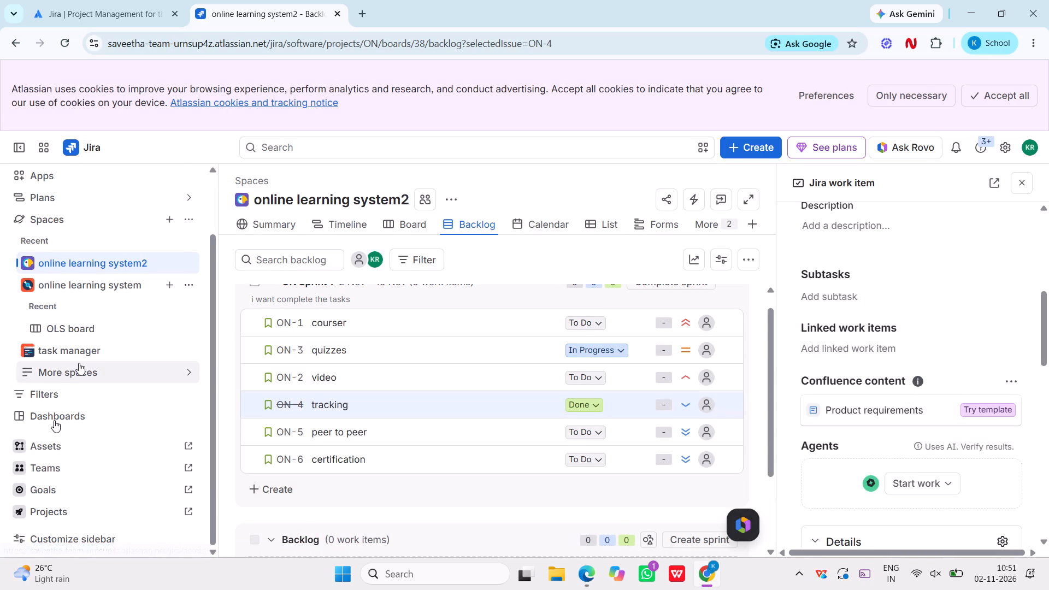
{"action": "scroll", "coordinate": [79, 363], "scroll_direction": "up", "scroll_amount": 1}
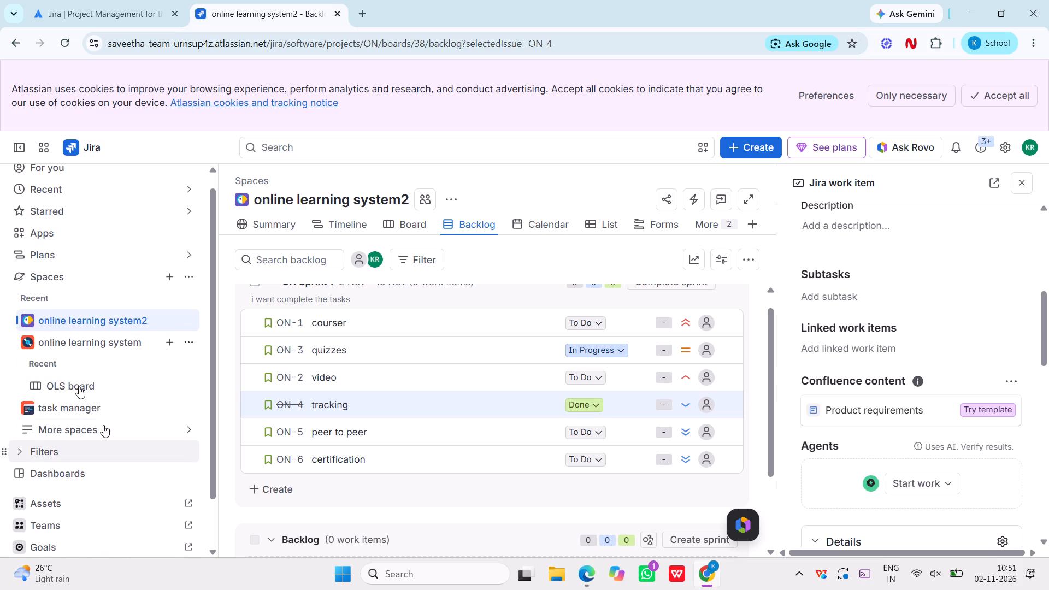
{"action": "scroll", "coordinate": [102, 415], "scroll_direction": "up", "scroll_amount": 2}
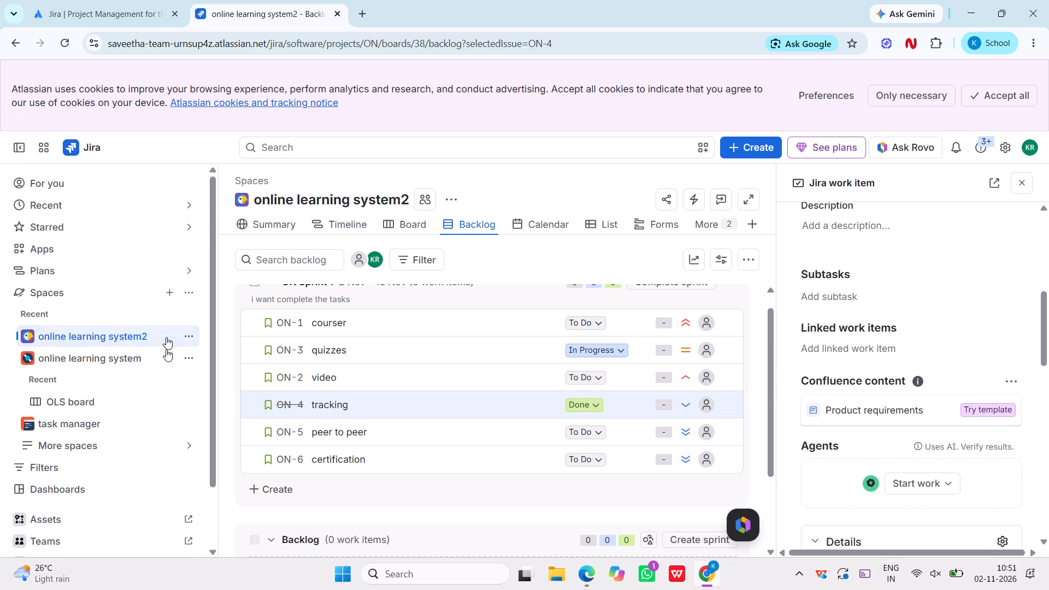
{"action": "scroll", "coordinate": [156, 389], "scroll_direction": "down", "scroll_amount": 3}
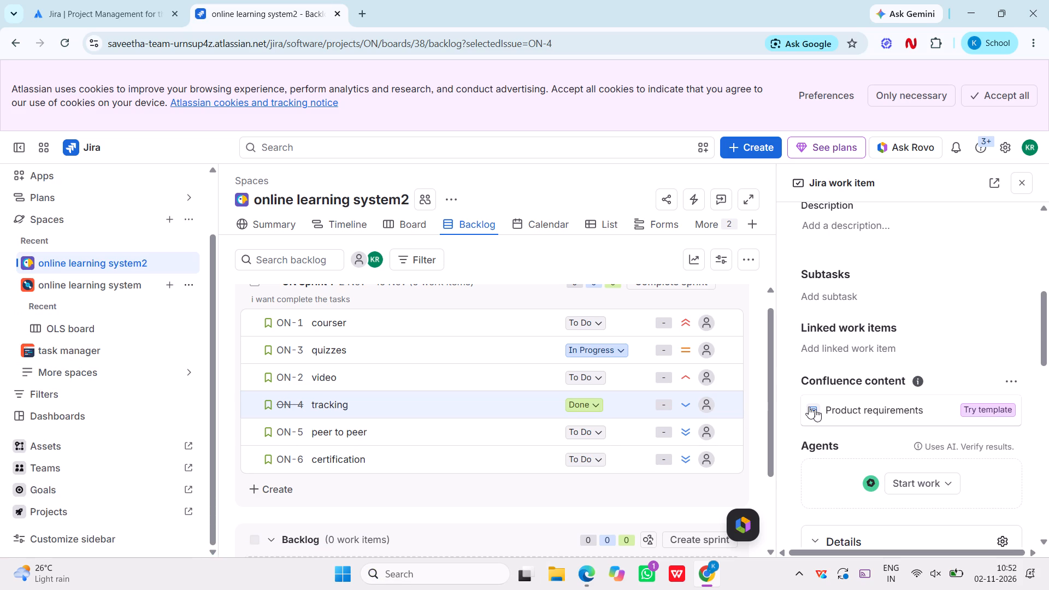
Get started with Confluence from ON-4's Product requirements template and open the template page.
{"action": "left_click", "coordinate": [990, 411]}
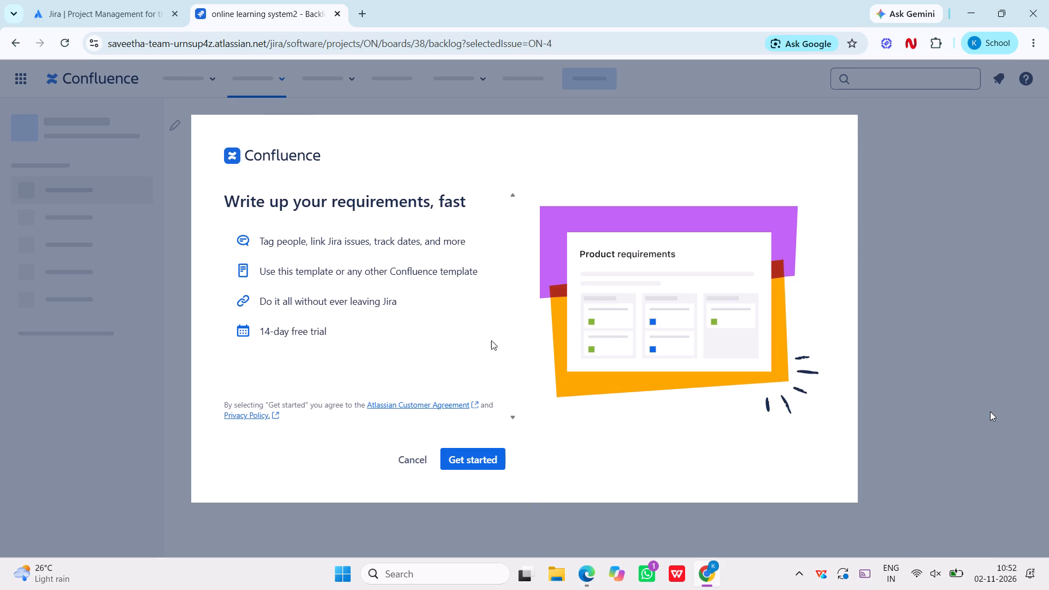
{"action": "left_click", "coordinate": [487, 455]}
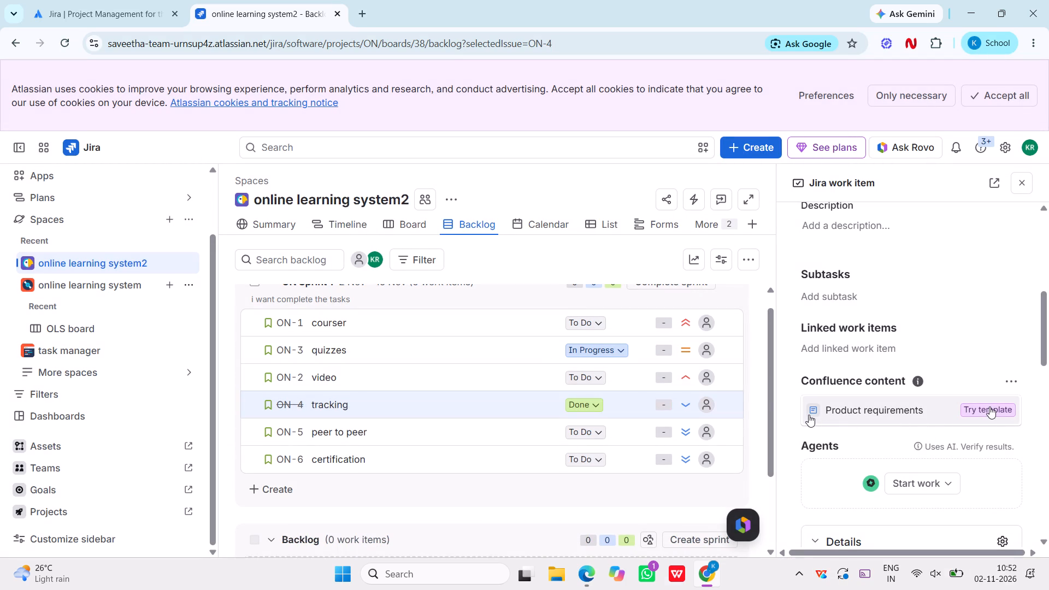
{"action": "left_click", "coordinate": [989, 406]}
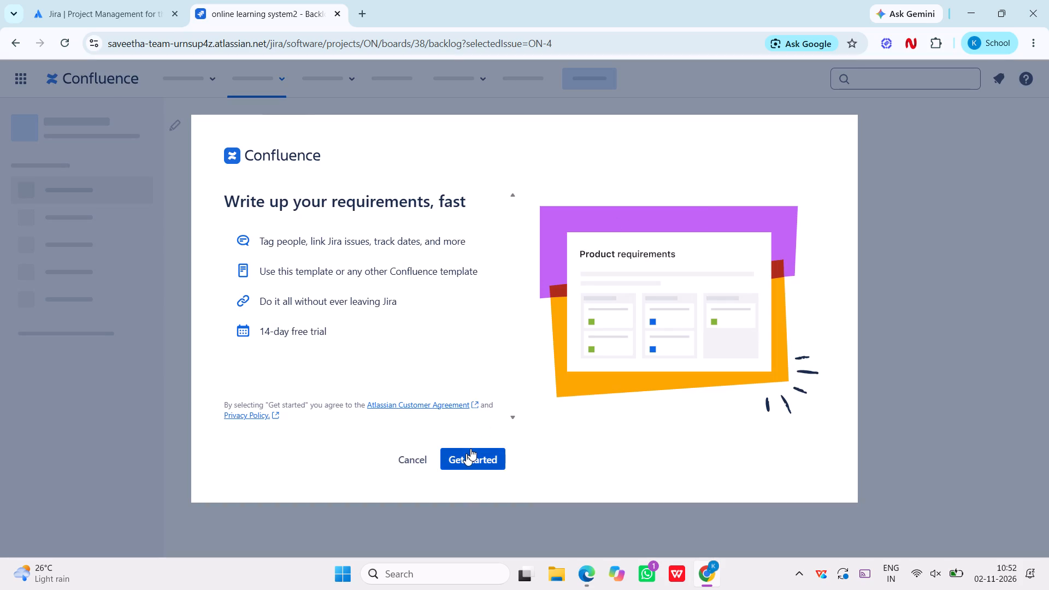
{"action": "left_click", "coordinate": [465, 454]}
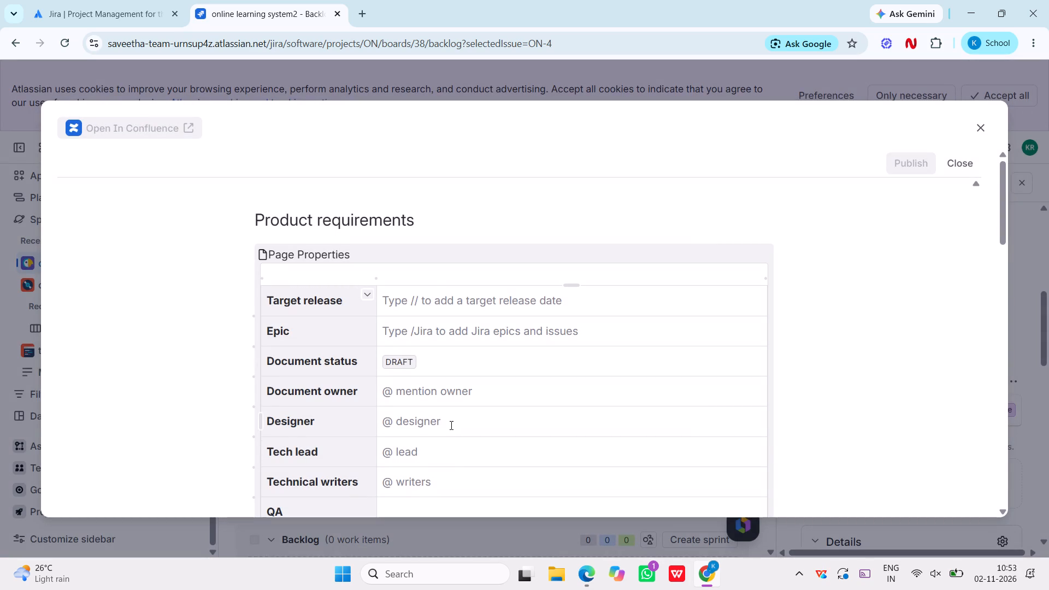
Review the sections of the Product requirements template and exit the page without publishing it.
{"action": "scroll", "coordinate": [450, 424], "scroll_direction": "down", "scroll_amount": 11}
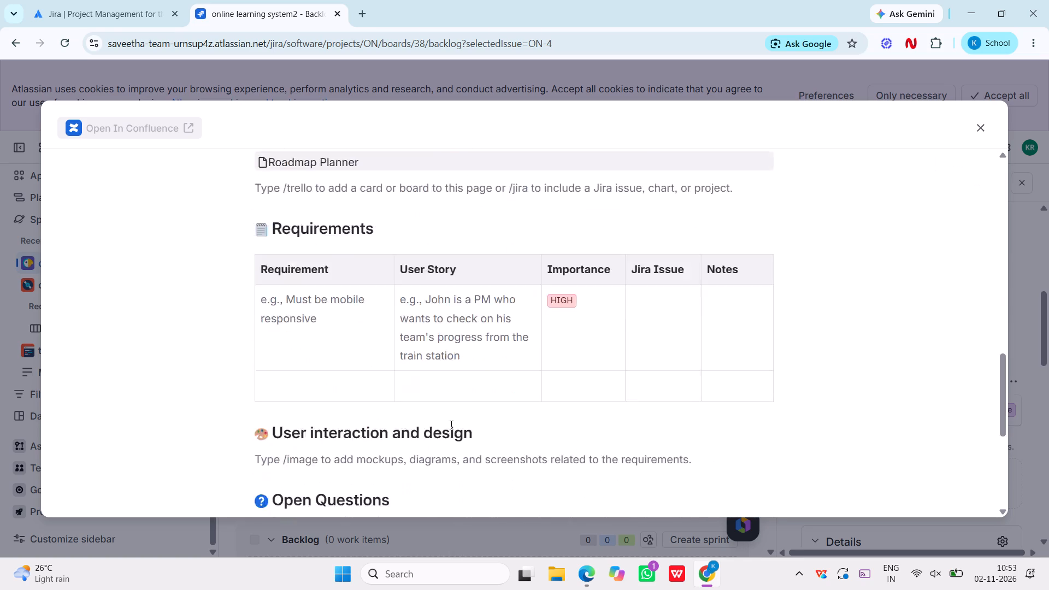
{"action": "scroll", "coordinate": [450, 424], "scroll_direction": "down", "scroll_amount": 6}
{"action": "scroll", "coordinate": [451, 438], "scroll_direction": "up", "scroll_amount": 10}
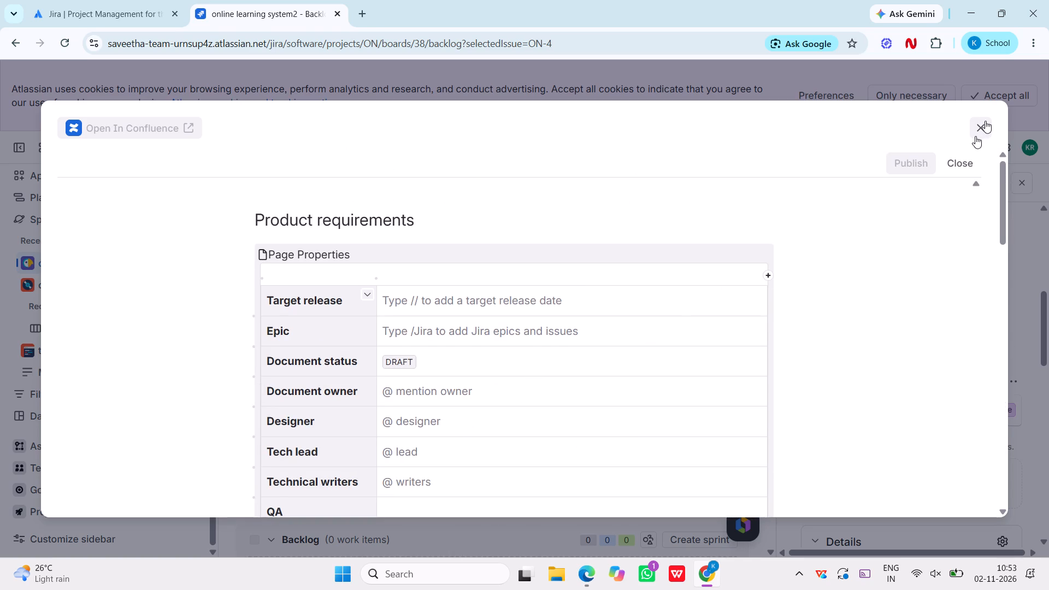
{"action": "left_click", "coordinate": [986, 120]}
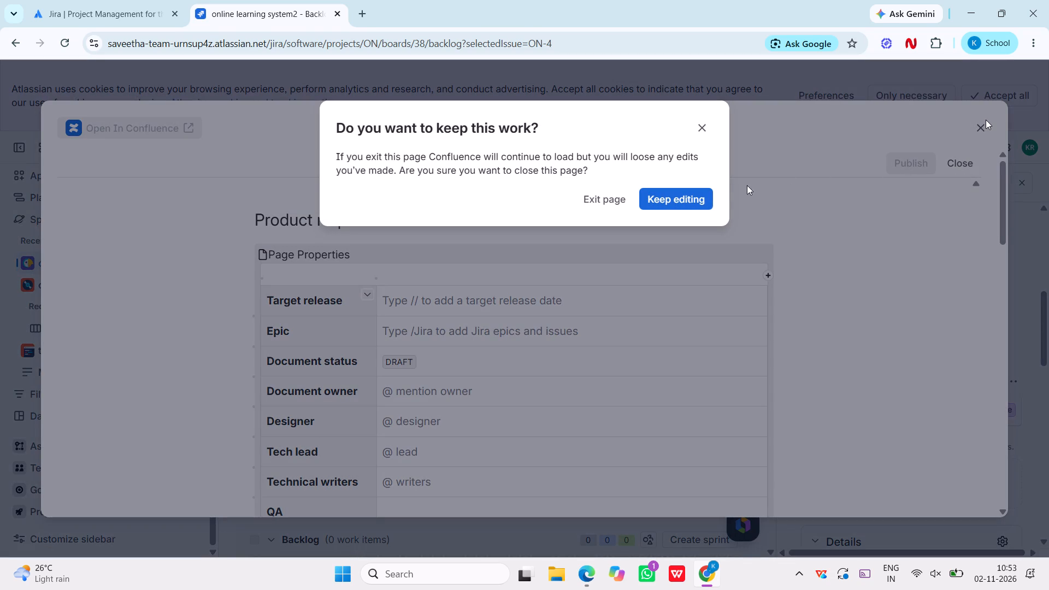
{"action": "left_click", "coordinate": [668, 199]}
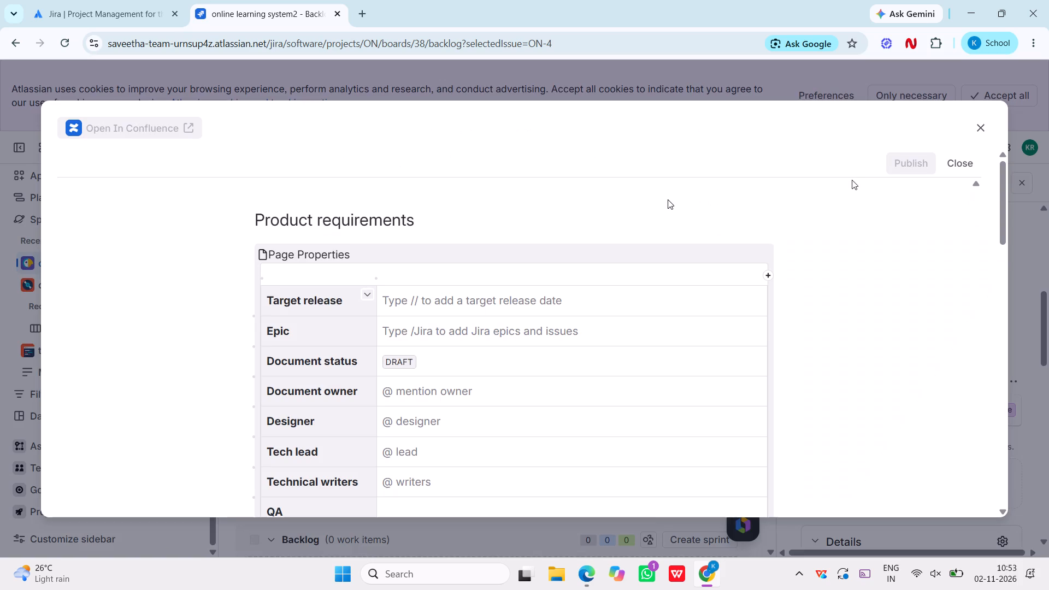
{"action": "left_click", "coordinate": [978, 132]}
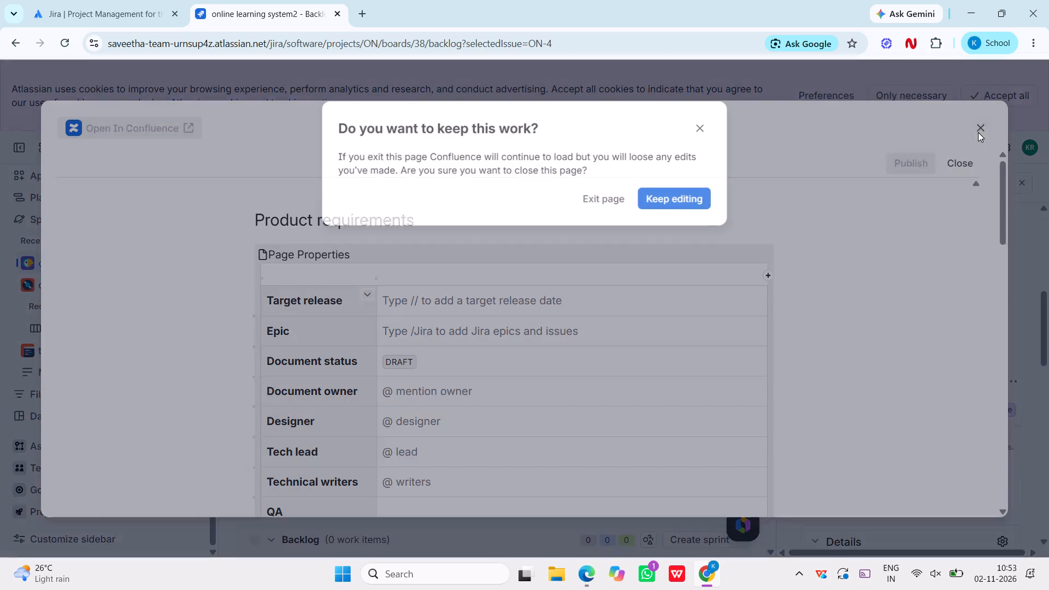
{"action": "left_click", "coordinate": [609, 198]}
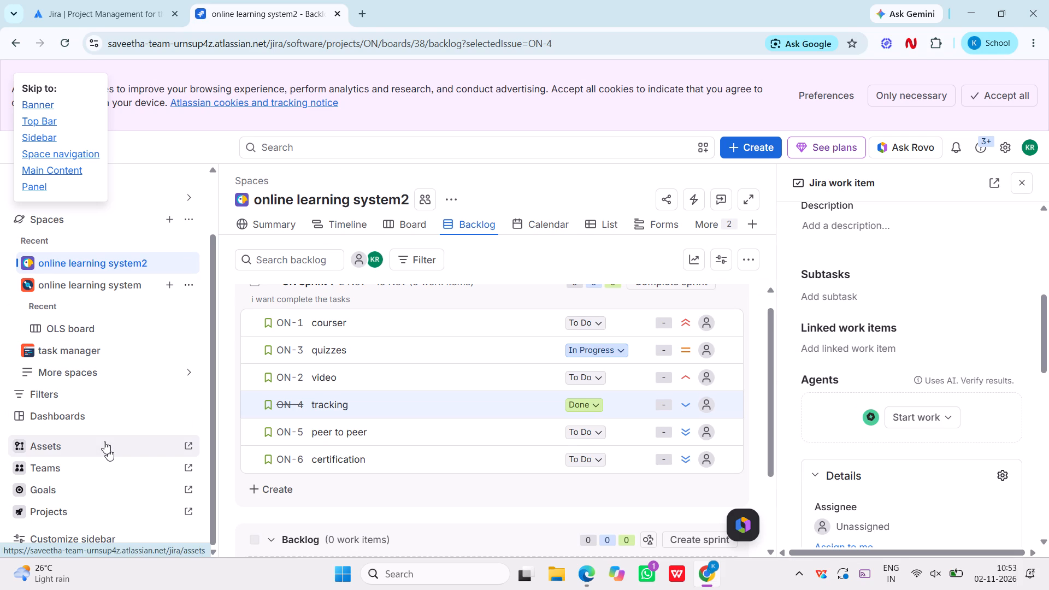
Look through the details, automation and activity sections of work item ON-4.
{"action": "scroll", "coordinate": [108, 449], "scroll_direction": "down", "scroll_amount": 3}
{"action": "scroll", "coordinate": [943, 449], "scroll_direction": "down", "scroll_amount": 1}
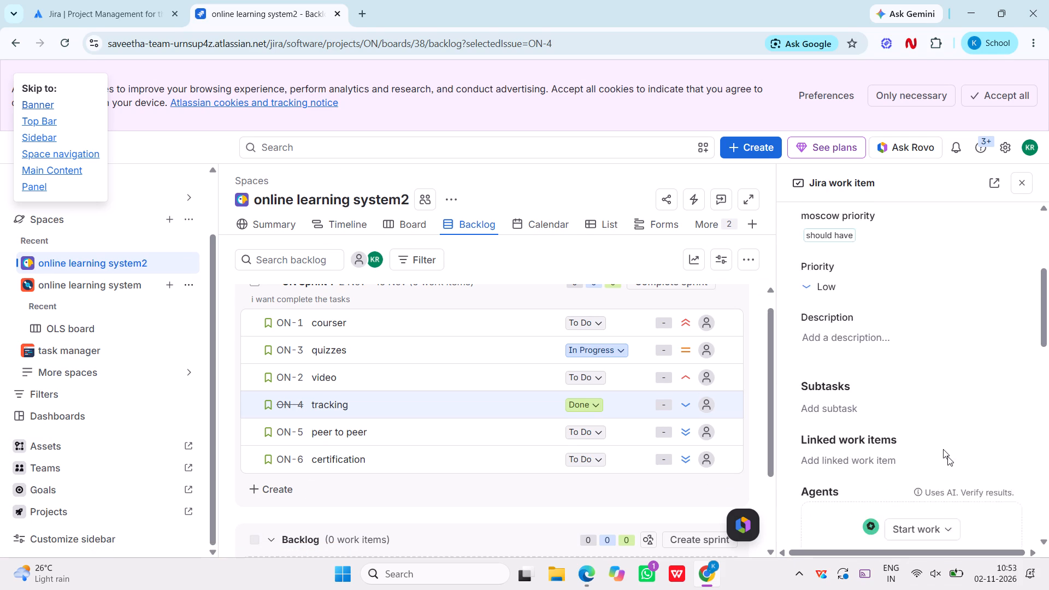
{"action": "scroll", "coordinate": [947, 456], "scroll_direction": "down", "scroll_amount": 3}
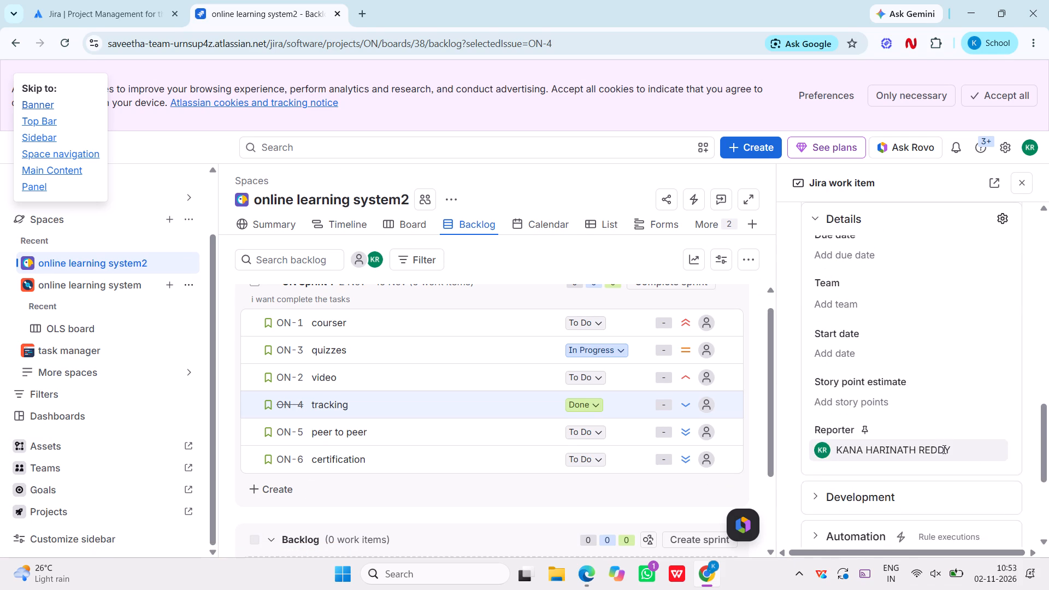
{"action": "scroll", "coordinate": [943, 449], "scroll_direction": "down", "scroll_amount": 3}
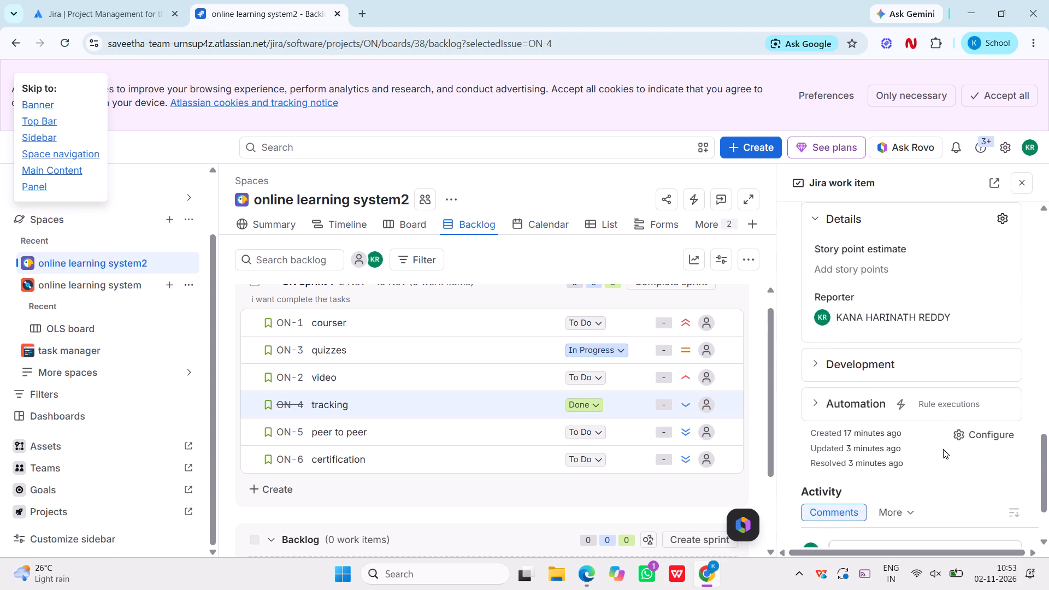
Review work item ON-4 from its description to its activity section, collapsing the Details section.
{"action": "scroll", "coordinate": [943, 449], "scroll_direction": "down", "scroll_amount": 1}
{"action": "scroll", "coordinate": [943, 449], "scroll_direction": "up", "scroll_amount": 8}
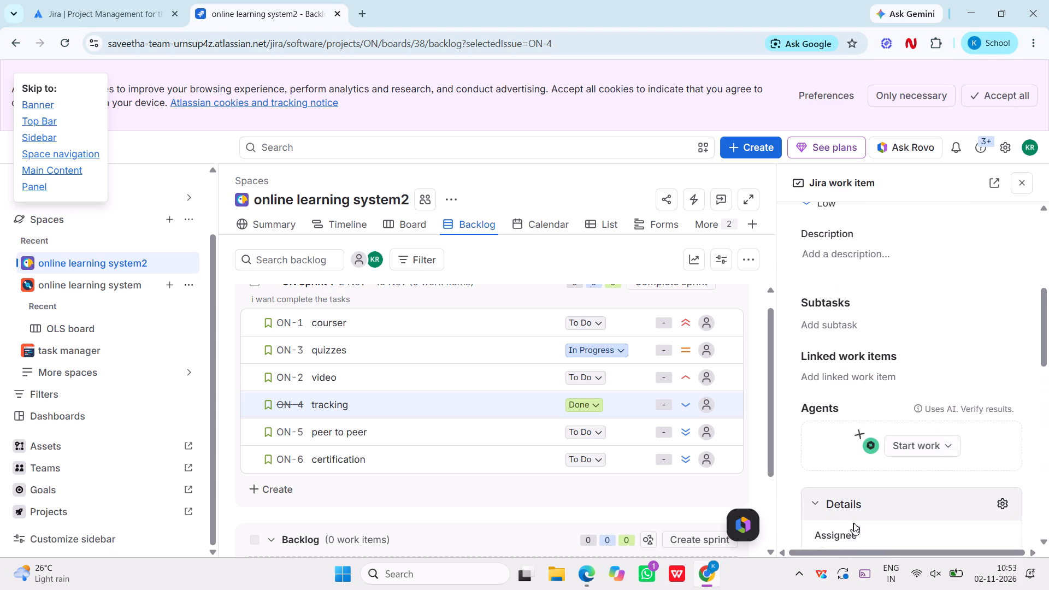
{"action": "left_click", "coordinate": [816, 495]}
{"action": "scroll", "coordinate": [816, 495], "scroll_direction": "down", "scroll_amount": 2}
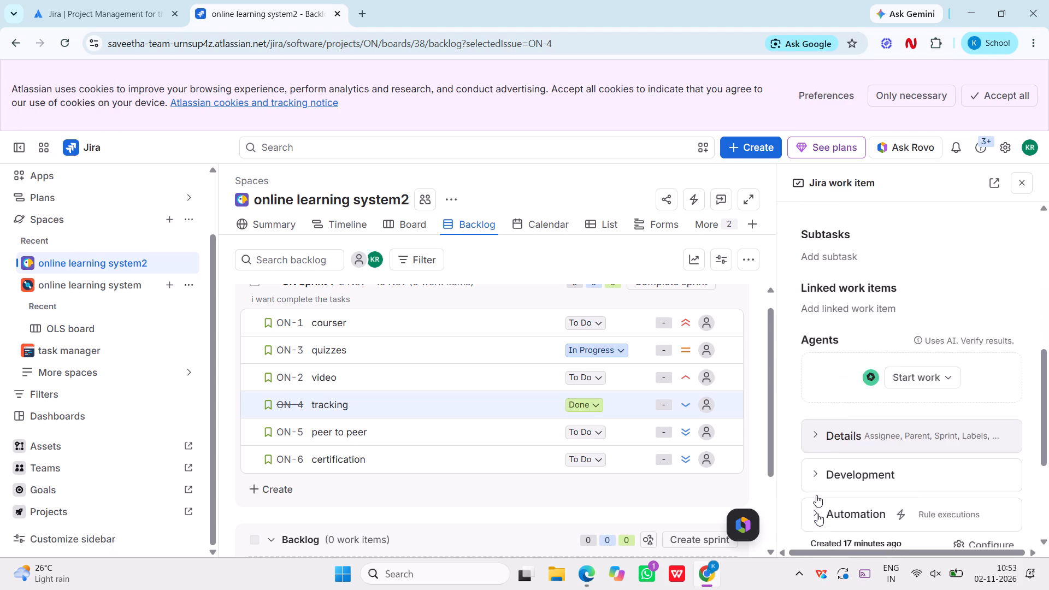
{"action": "scroll", "coordinate": [817, 514], "scroll_direction": "down", "scroll_amount": 7}
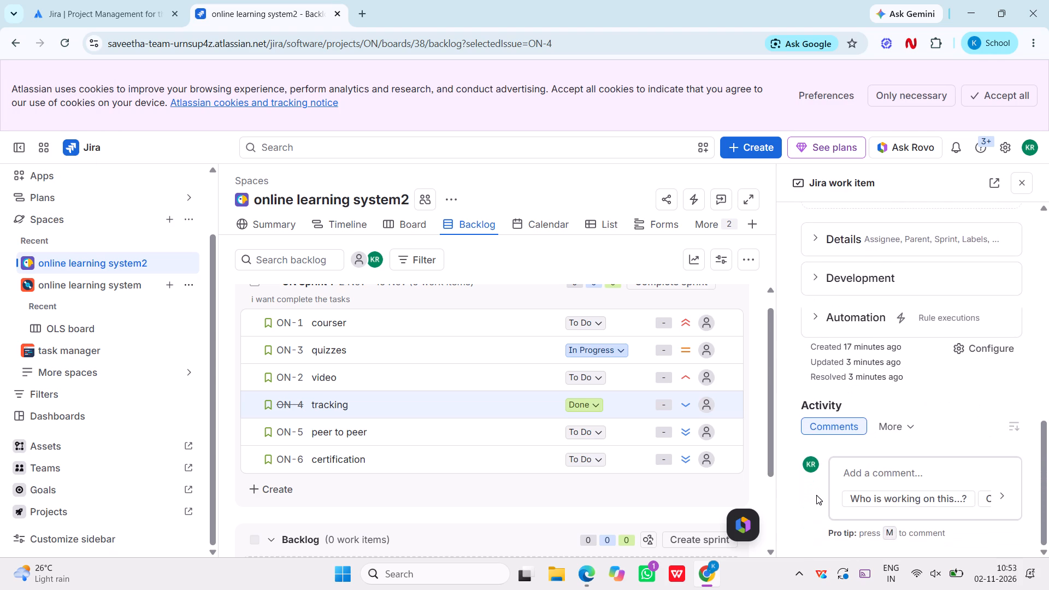
{"action": "scroll", "coordinate": [816, 495], "scroll_direction": "up", "scroll_amount": 7}
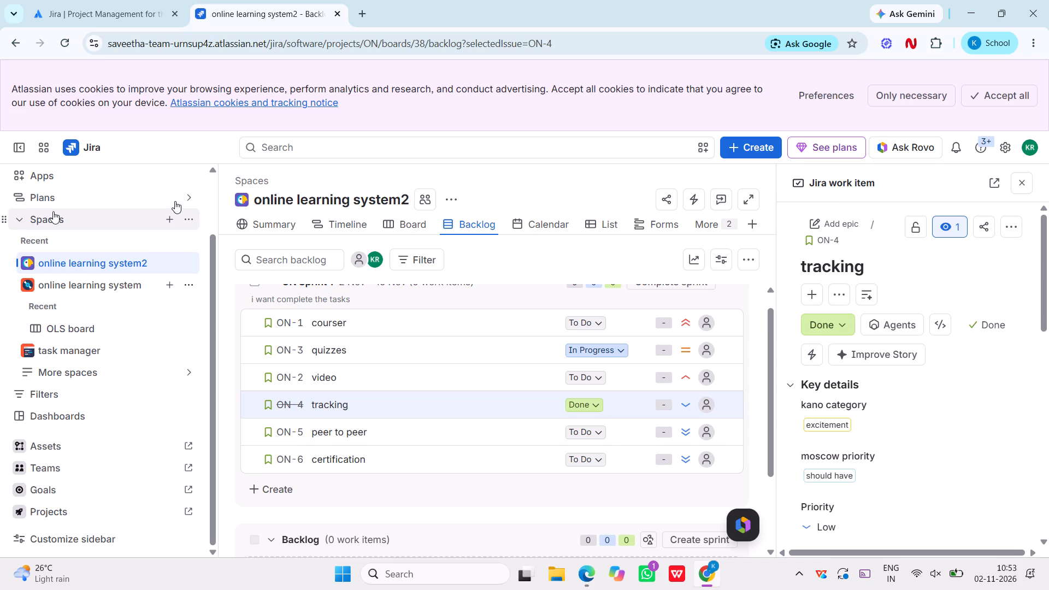
{"action": "scroll", "coordinate": [69, 309], "scroll_direction": "down", "scroll_amount": 2}
Return to work item ON-1, try its Product requirements template and open the Confluence app from it.
{"action": "left_click", "coordinate": [15, 39]}
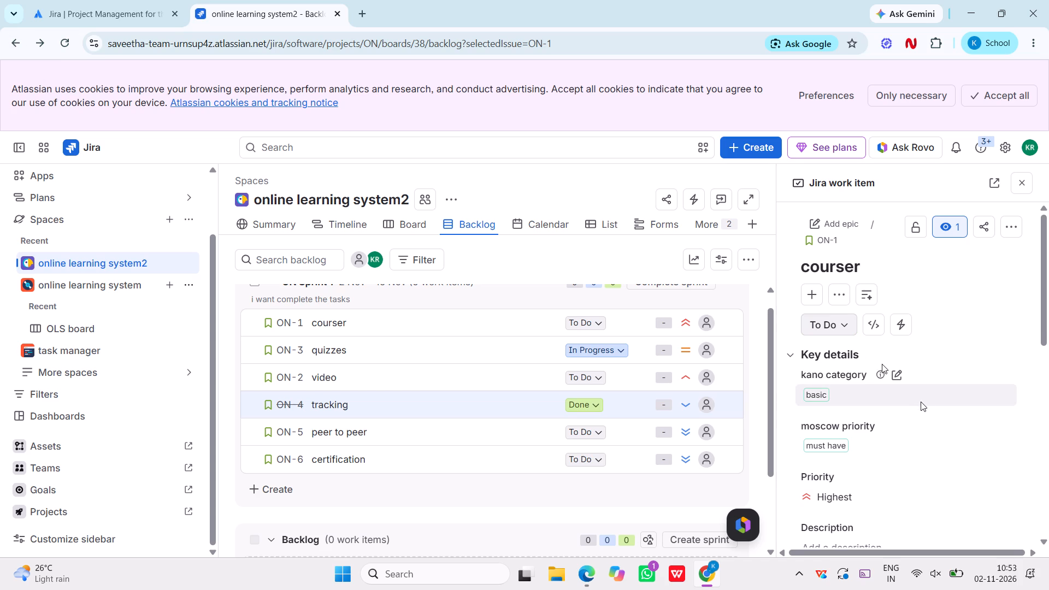
{"action": "scroll", "coordinate": [967, 424], "scroll_direction": "down", "scroll_amount": 4}
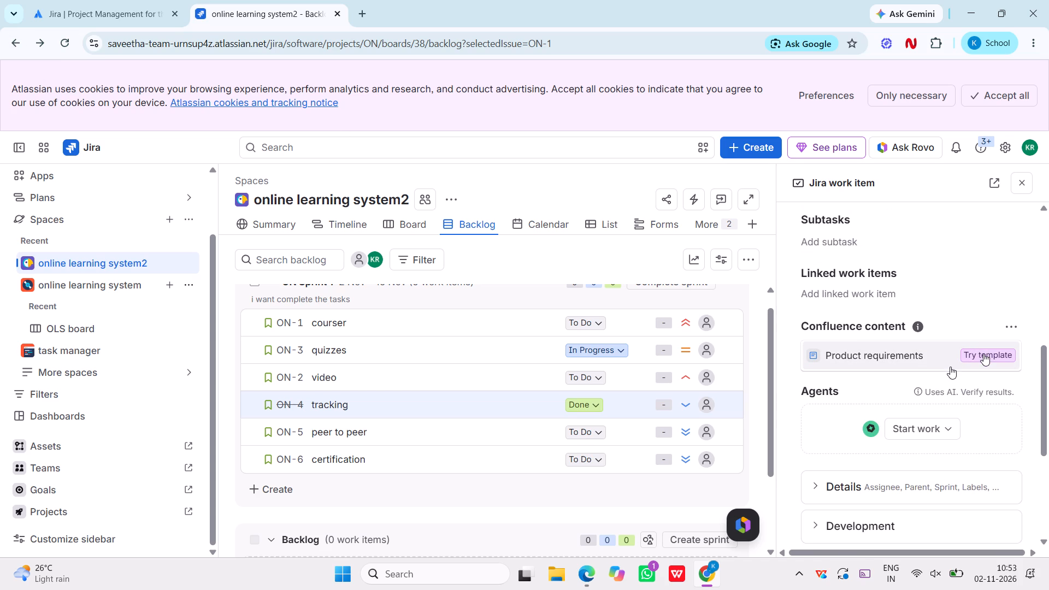
{"action": "left_click", "coordinate": [1007, 326]}
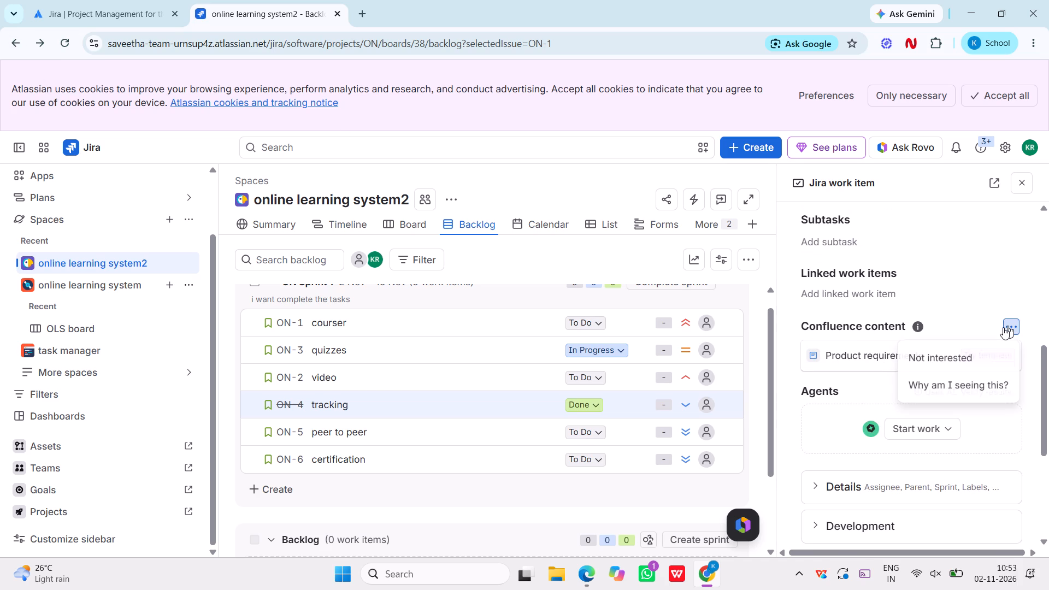
{"action": "left_click", "coordinate": [971, 294]}
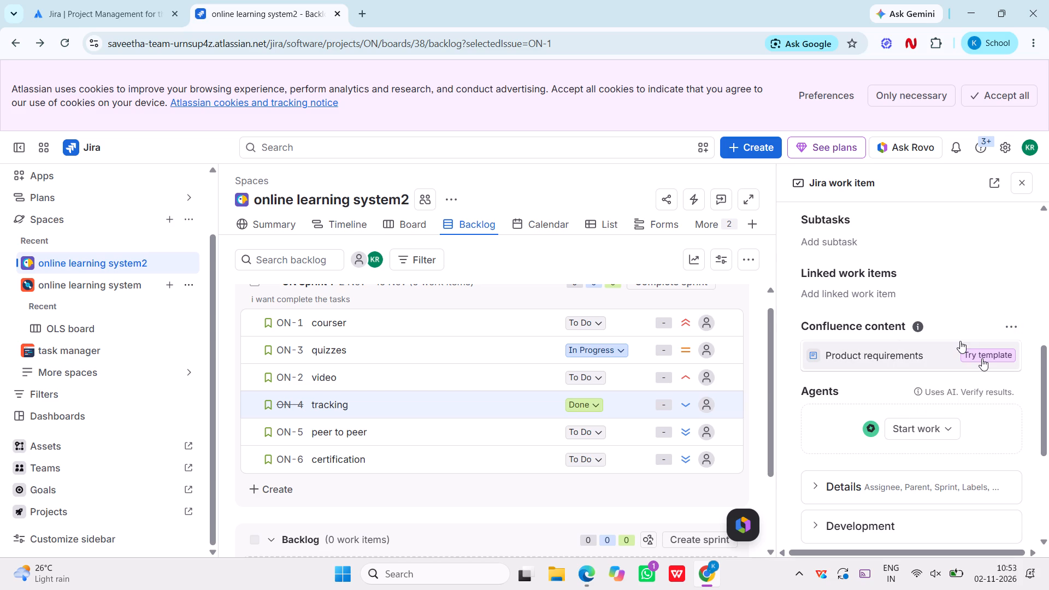
{"action": "left_click", "coordinate": [982, 358]}
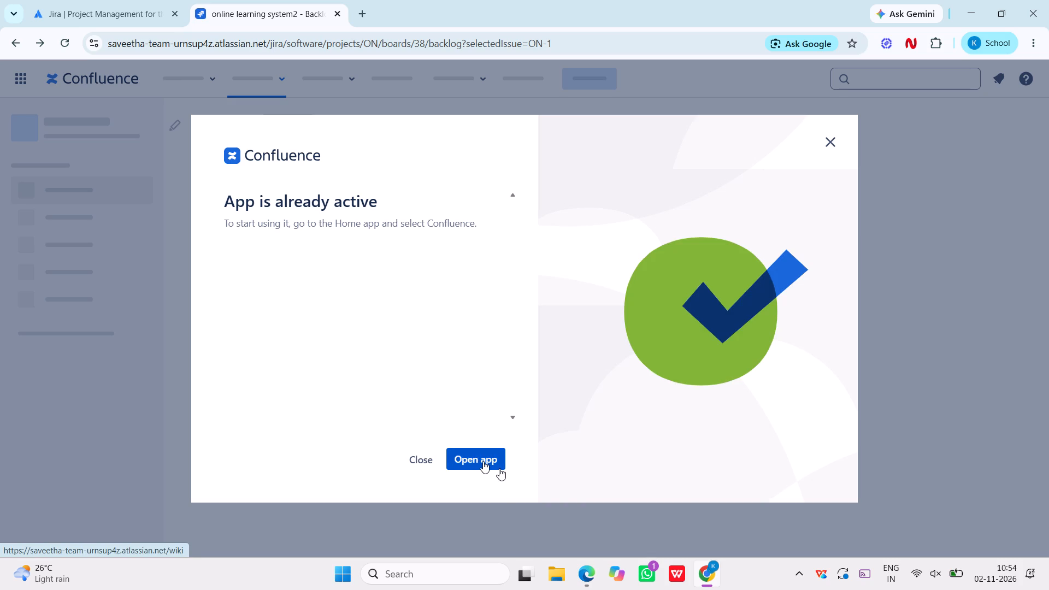
{"action": "left_click", "coordinate": [483, 461]}
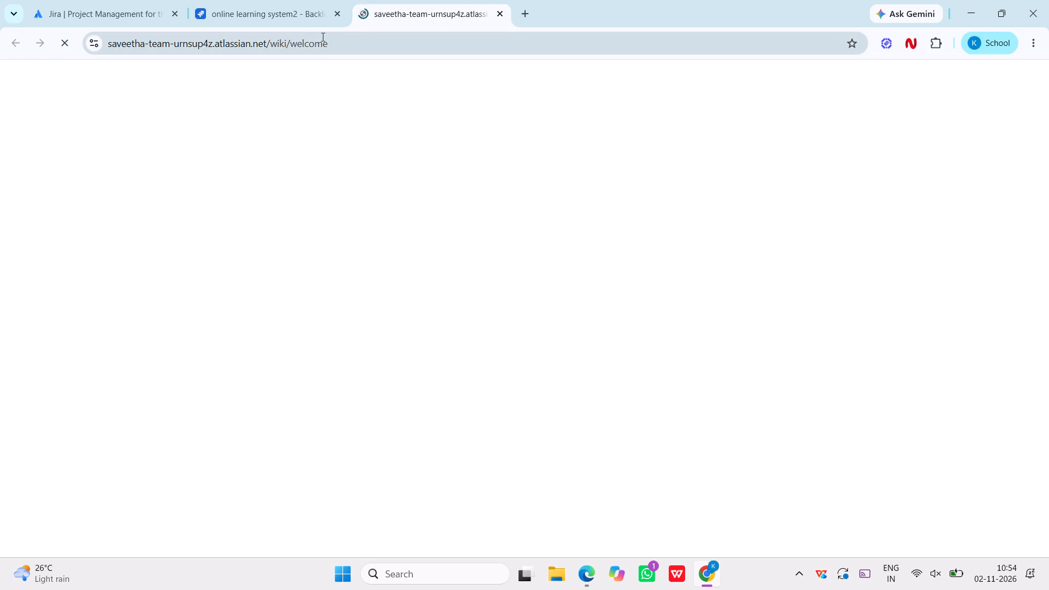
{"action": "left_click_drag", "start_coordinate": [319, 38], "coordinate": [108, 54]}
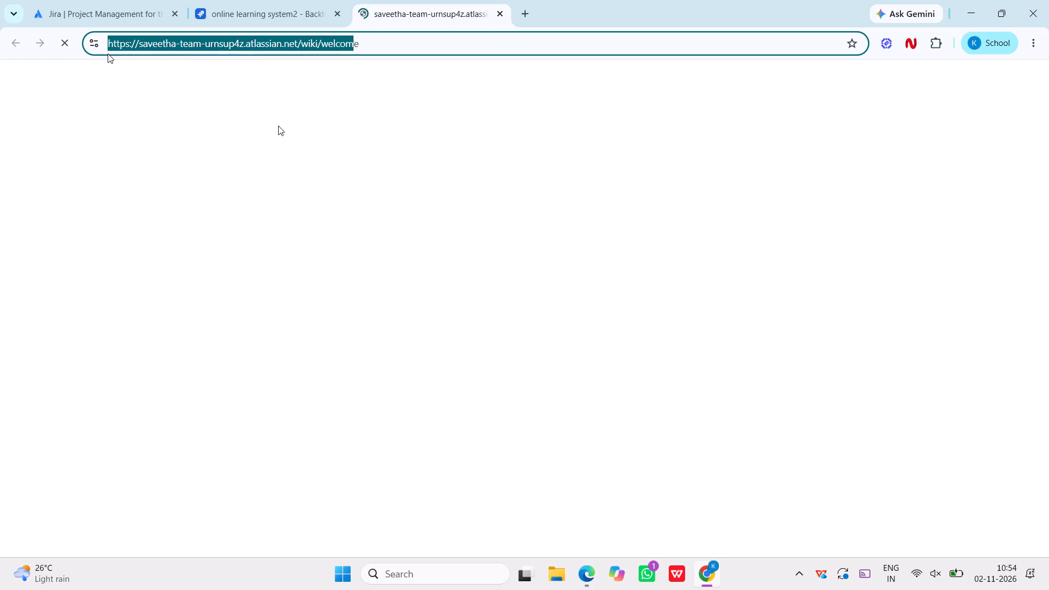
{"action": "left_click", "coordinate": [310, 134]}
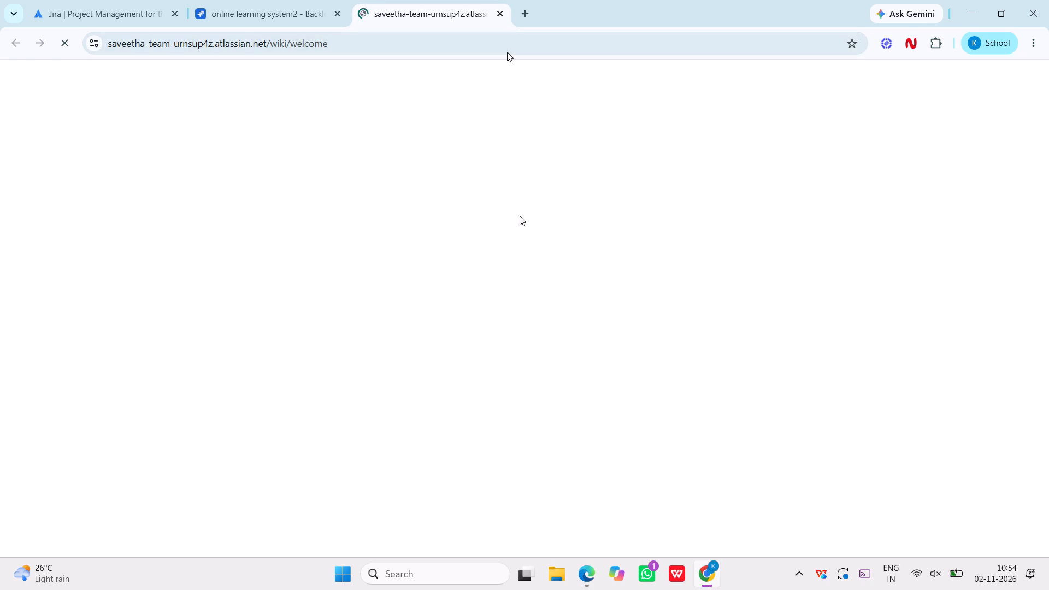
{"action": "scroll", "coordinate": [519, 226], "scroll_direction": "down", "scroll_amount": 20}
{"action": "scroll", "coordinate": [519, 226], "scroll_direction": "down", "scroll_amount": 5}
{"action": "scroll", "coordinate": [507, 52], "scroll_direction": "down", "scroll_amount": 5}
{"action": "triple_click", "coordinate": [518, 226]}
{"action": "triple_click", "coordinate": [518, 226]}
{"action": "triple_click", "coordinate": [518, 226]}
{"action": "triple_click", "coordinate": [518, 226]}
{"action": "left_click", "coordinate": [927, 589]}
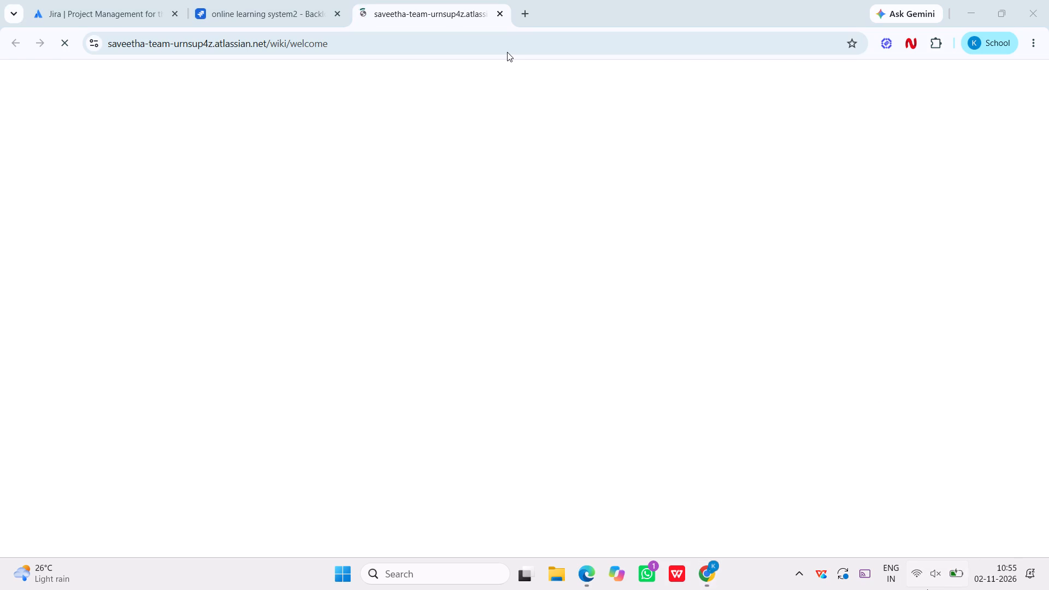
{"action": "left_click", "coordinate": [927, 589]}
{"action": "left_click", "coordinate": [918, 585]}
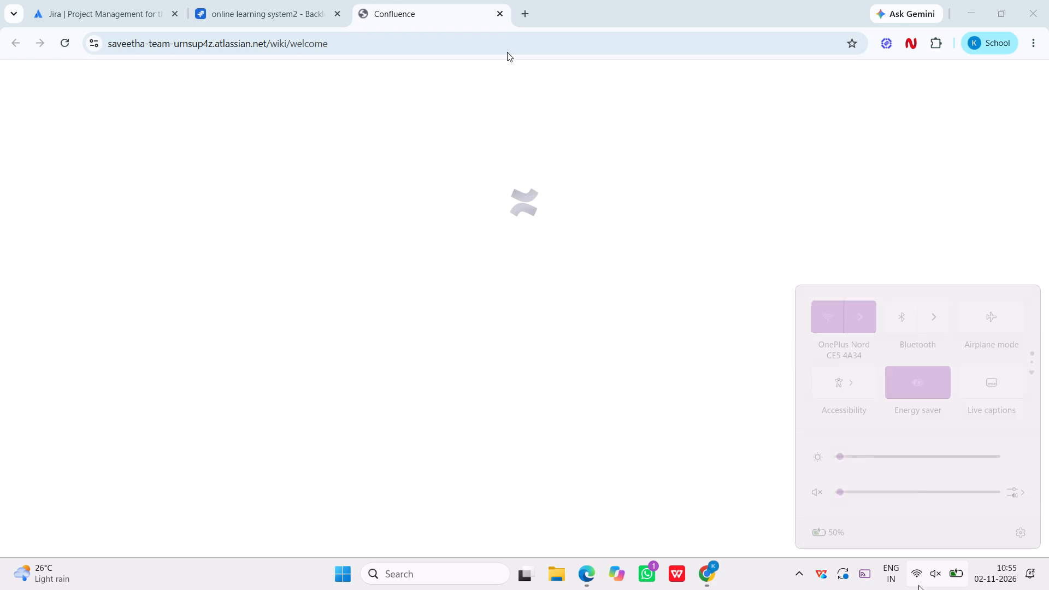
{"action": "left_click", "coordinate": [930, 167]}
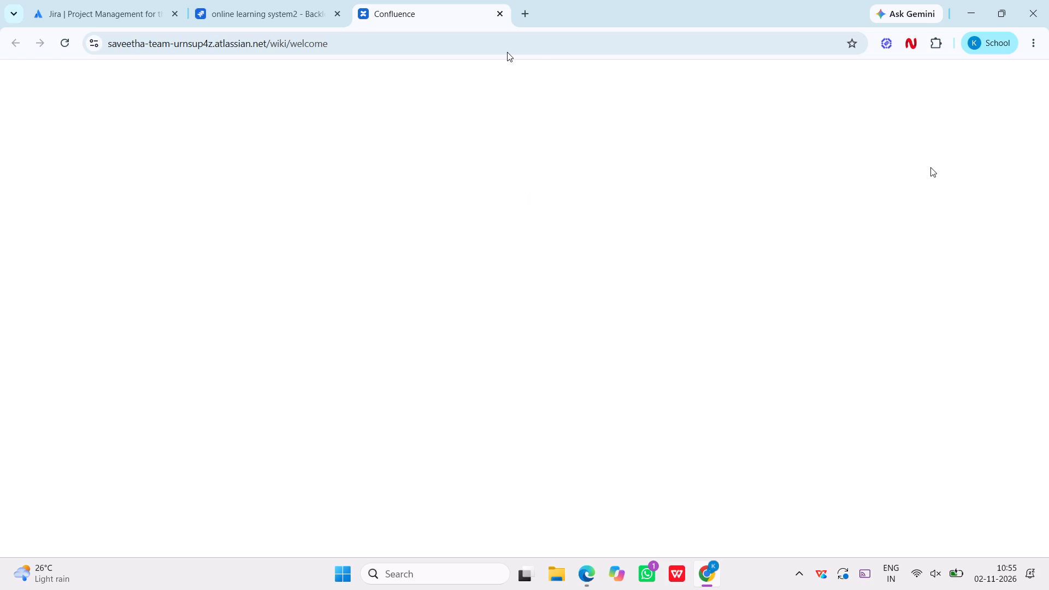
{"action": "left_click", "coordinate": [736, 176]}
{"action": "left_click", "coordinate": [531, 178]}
Close the blank Confluence page and open the Confluence app again from the activation dialog.
{"action": "left_click", "coordinate": [502, 13]}
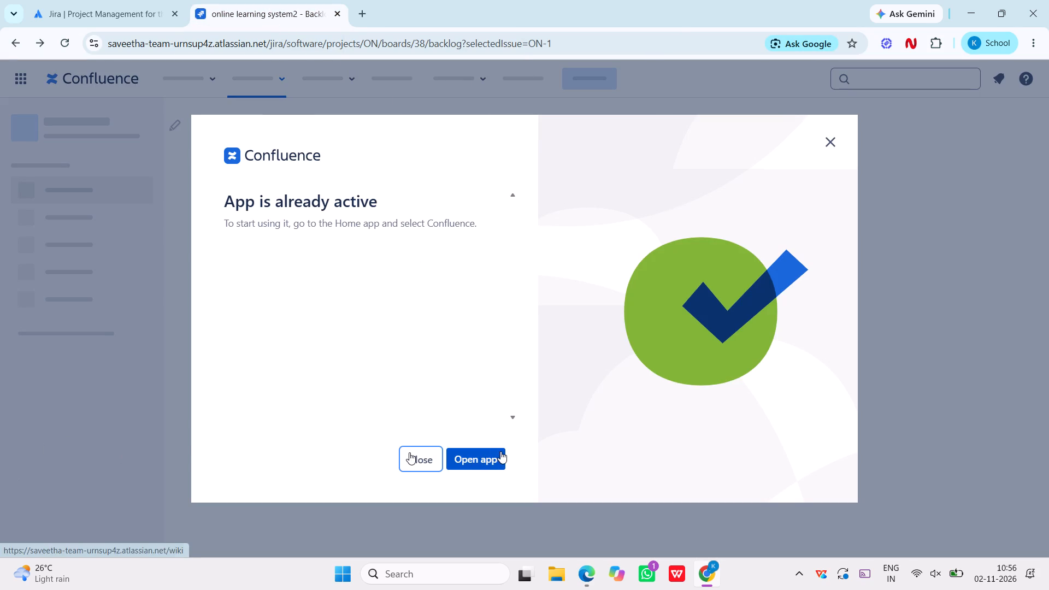
{"action": "left_click", "coordinate": [500, 451]}
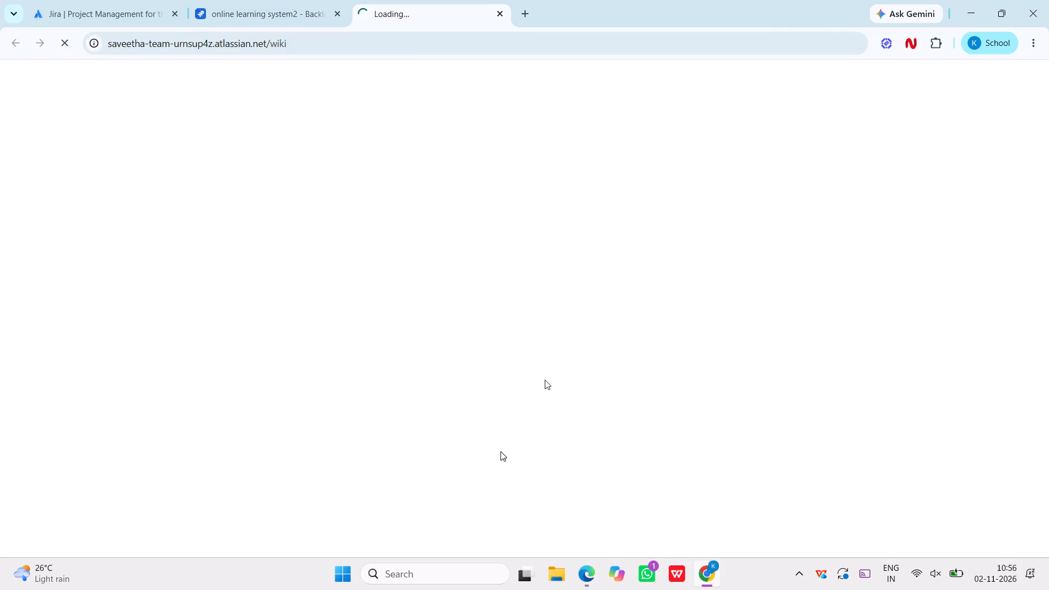
Close the Chrome window and the Microsoft Edge window showing Agoda.
{"action": "left_click", "coordinate": [1044, 0]}
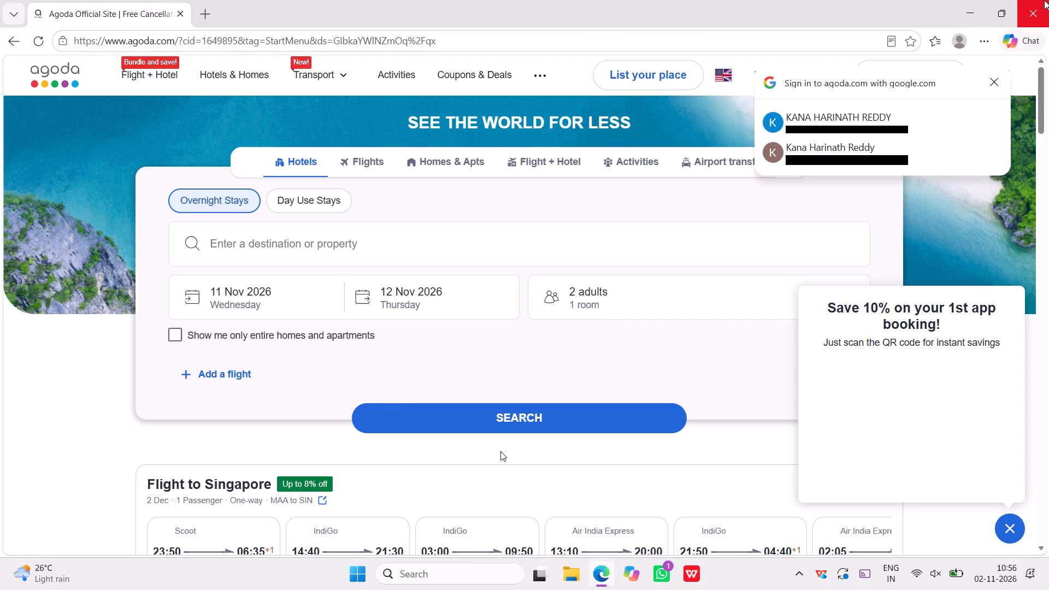
{"action": "left_click", "coordinate": [1044, 0]}
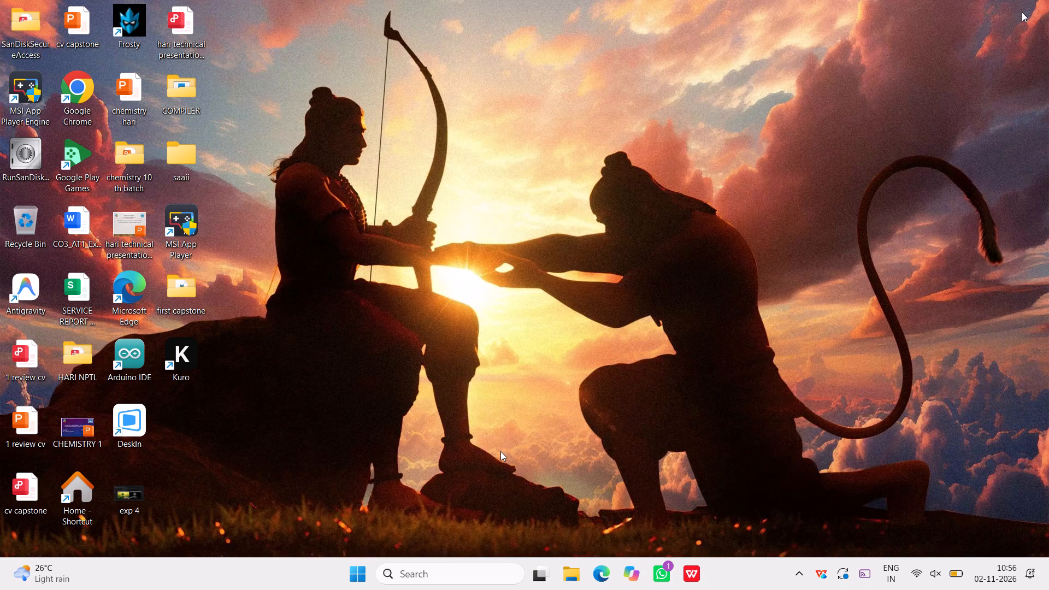
Disconnect the screen cast to the Smart TV.
{"action": "key", "text": "super+k"}
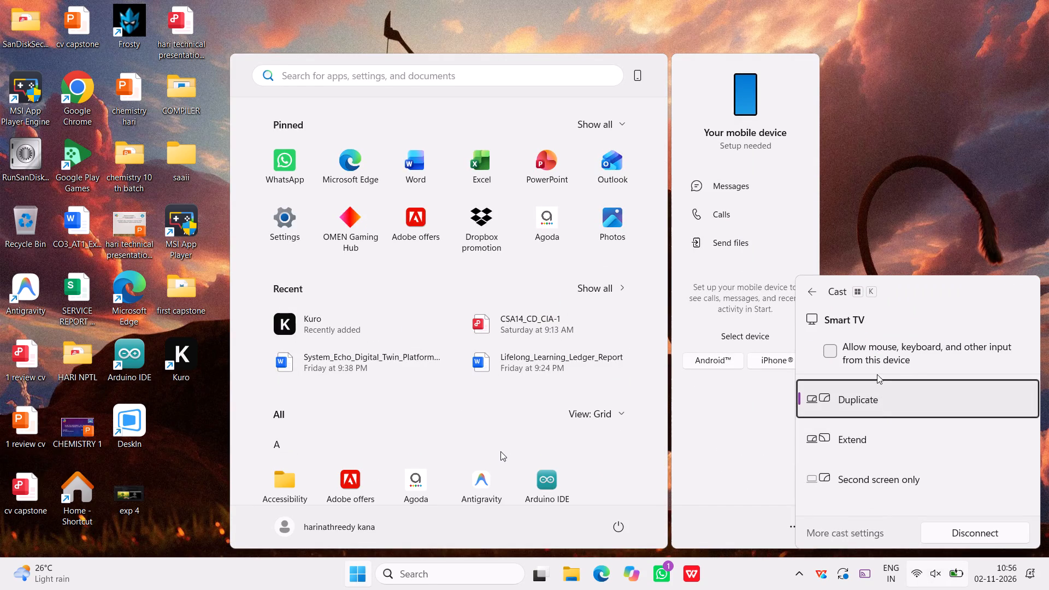
{"action": "left_click", "coordinate": [968, 530]}
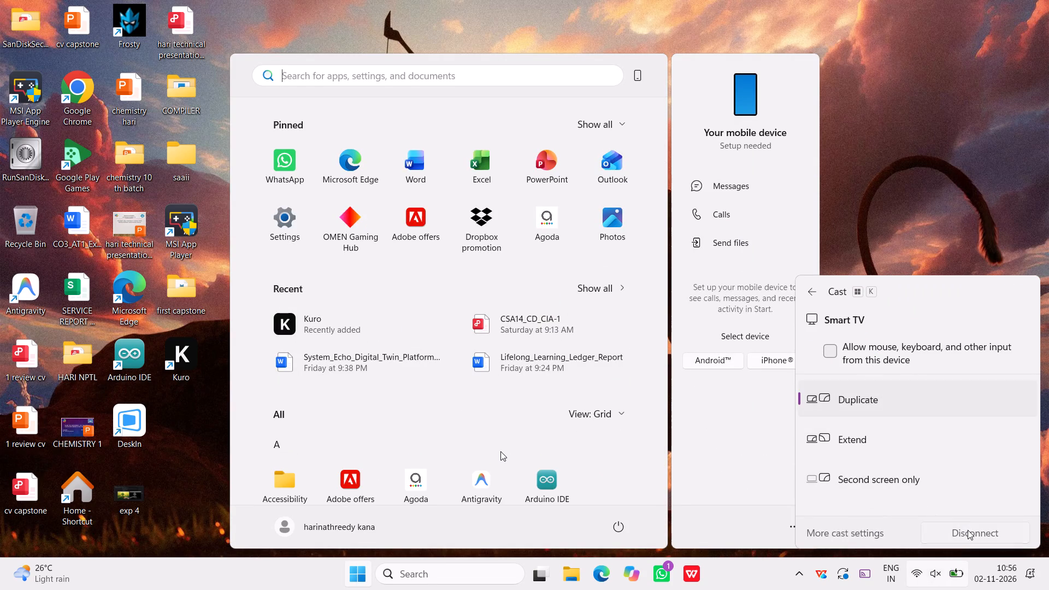
{"action": "left_click", "coordinate": [948, 72]}
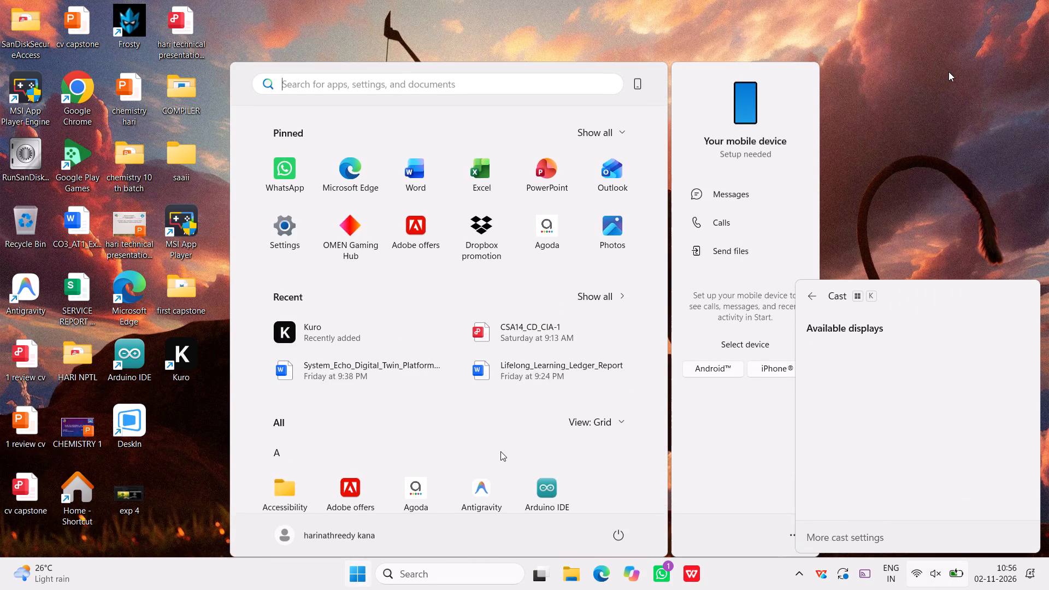